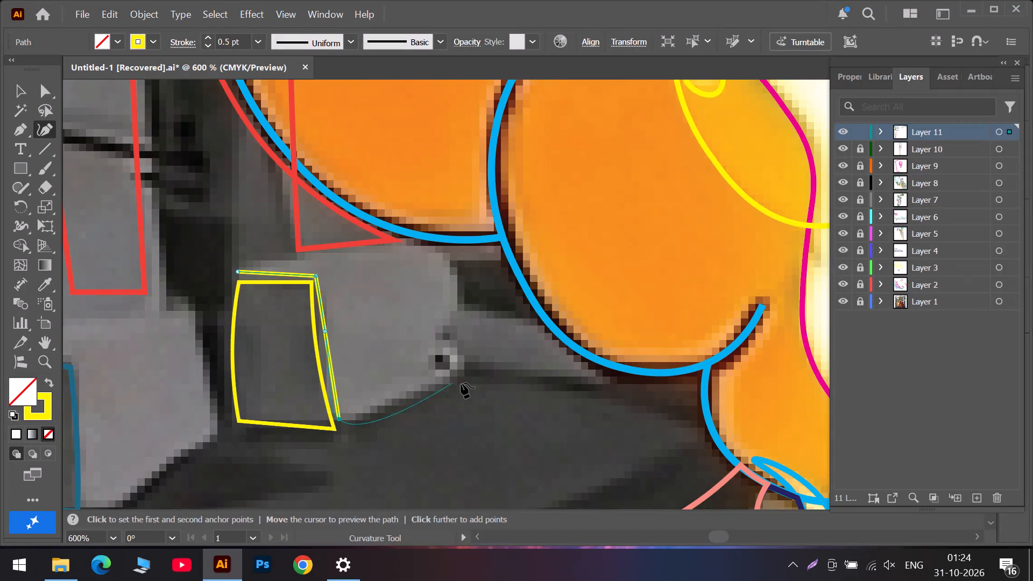
# Finish tracing the grey block beside the yellow outline as a closed path, placing its closing corner on the yellow shape's upper outer corner.
pyautogui.doubleClick(341, 419)
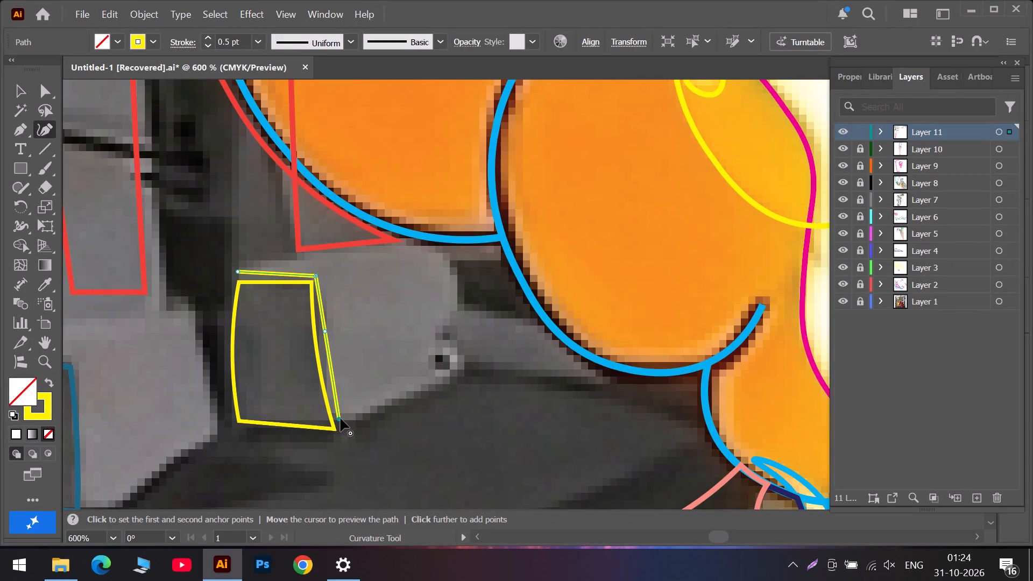
pyautogui.click(448, 383)
pyautogui.moveTo(451, 382); pyautogui.dragTo(464, 374)
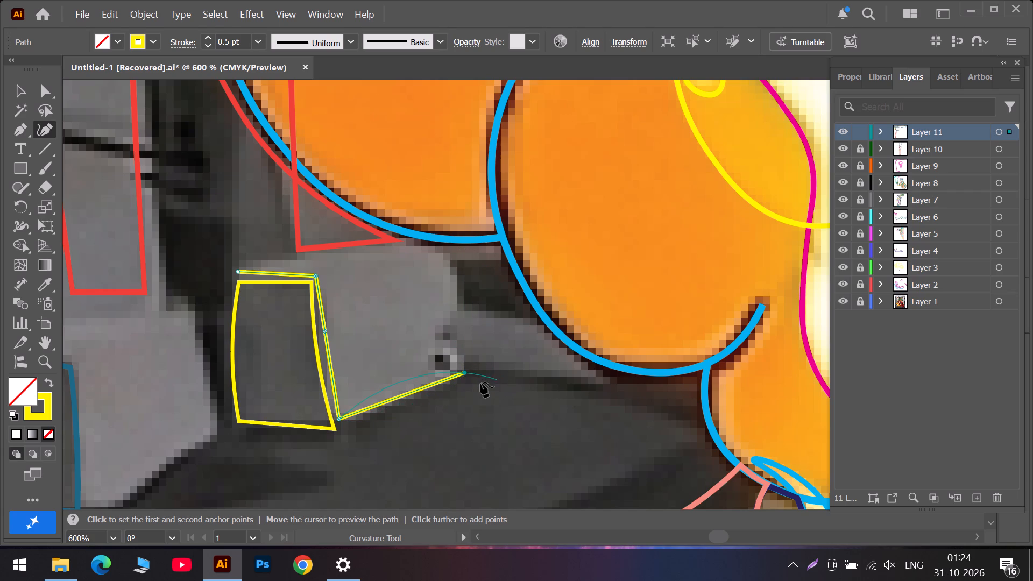
pyautogui.doubleClick(465, 374)
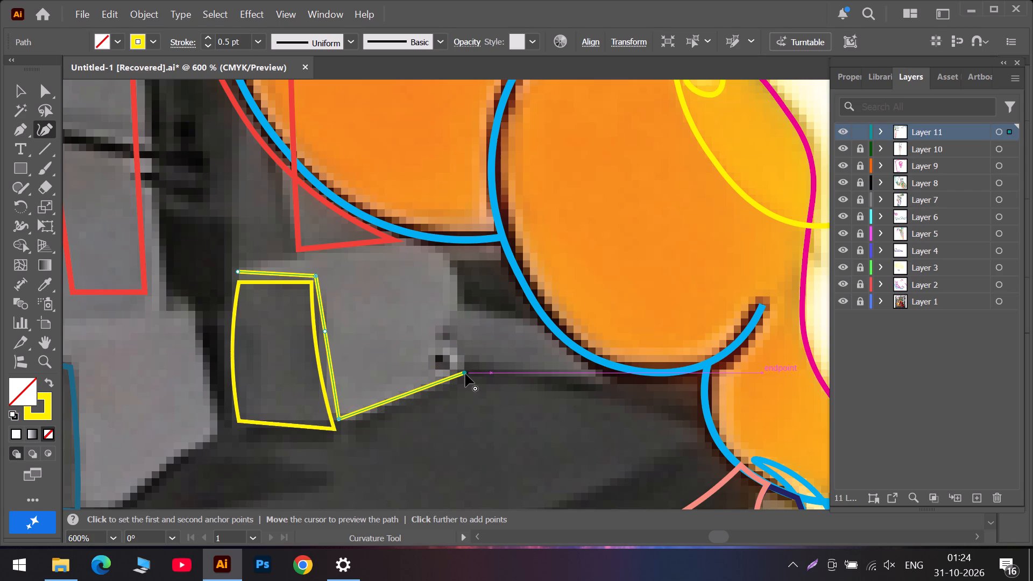
pyautogui.click(462, 313)
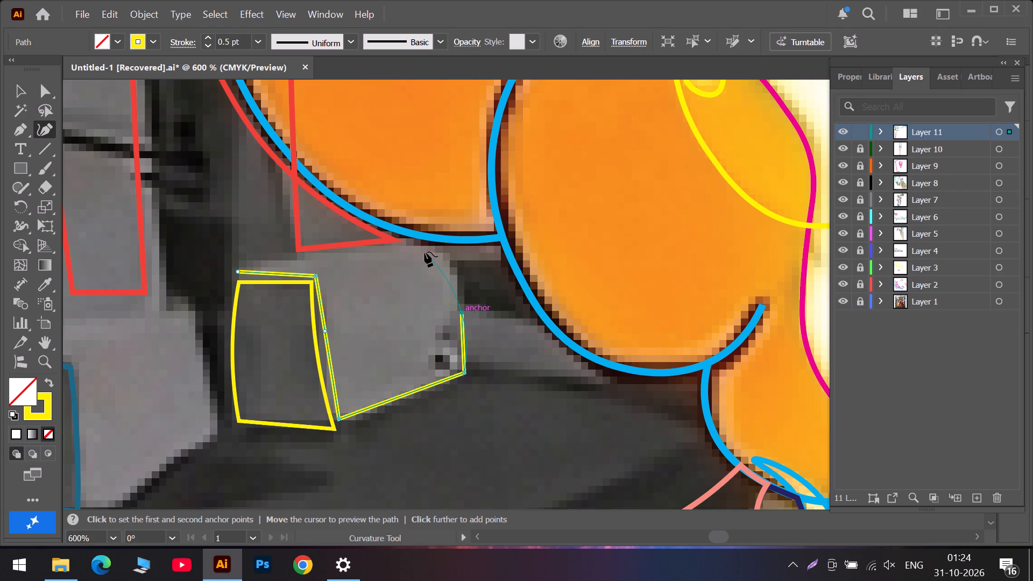
pyautogui.click(451, 253)
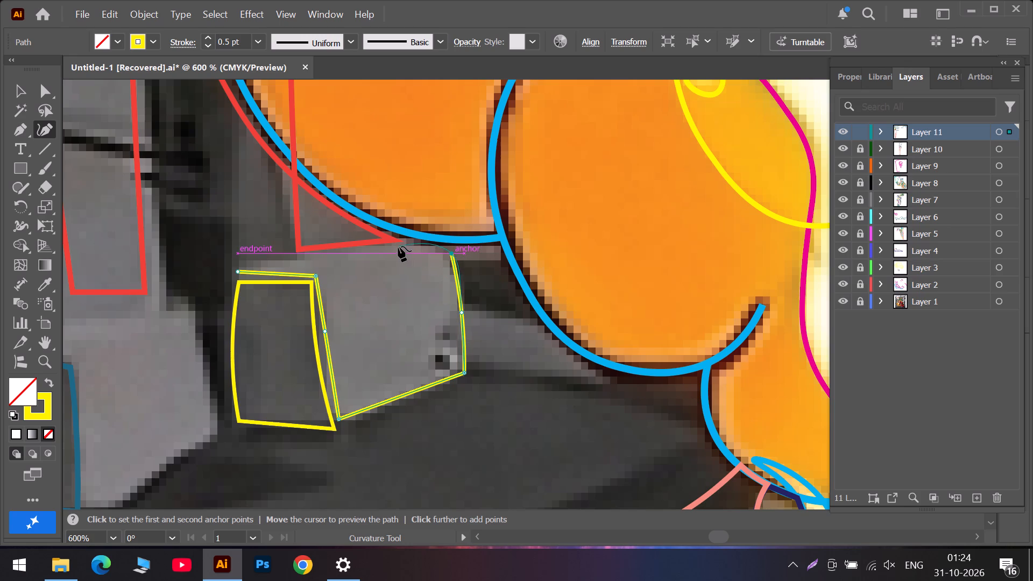
pyautogui.click(395, 246)
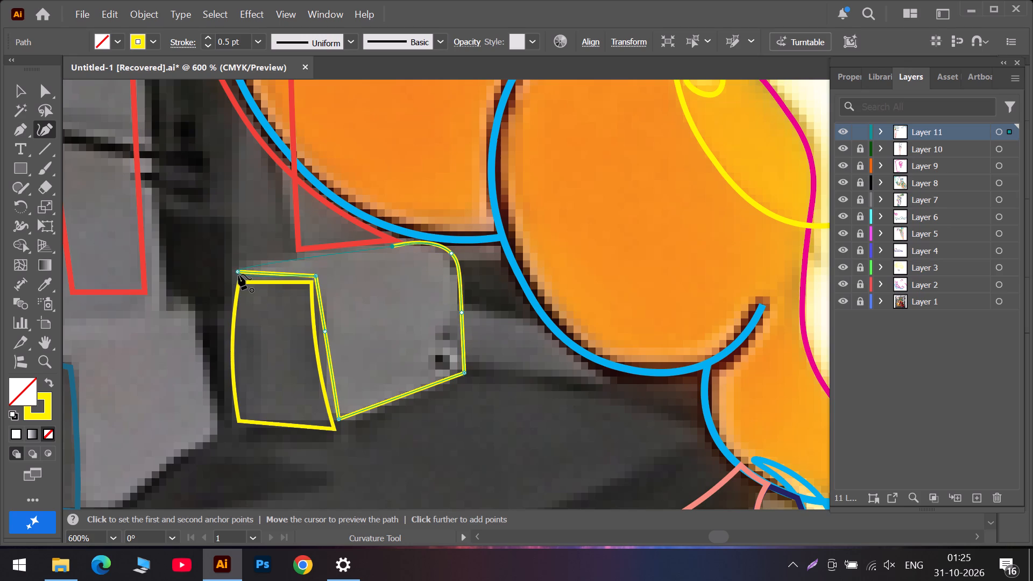
pyautogui.click(241, 274)
pyautogui.doubleClick(241, 274)
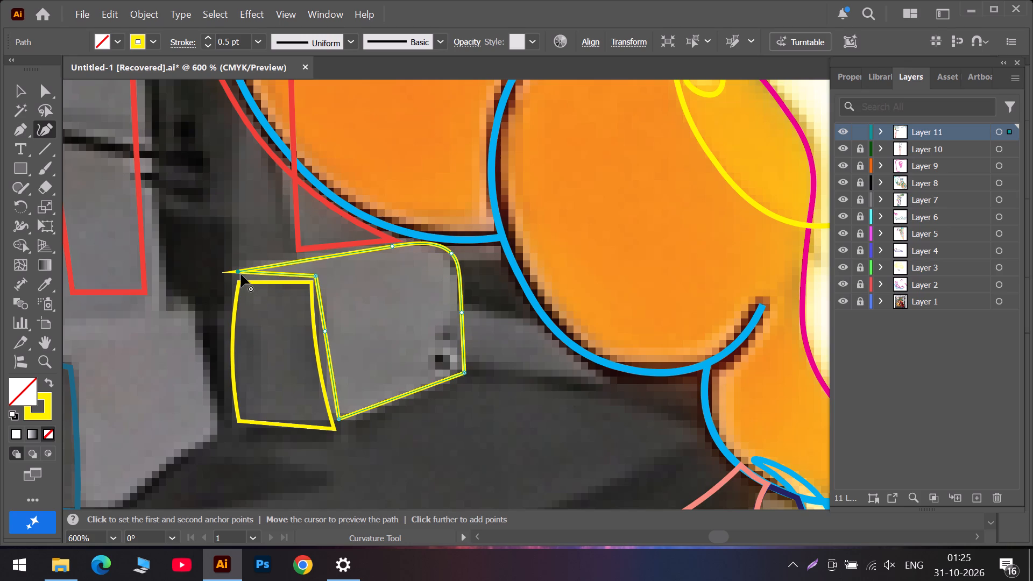
pyautogui.doubleClick(241, 274)
pyautogui.moveTo(241, 274); pyautogui.dragTo(240, 279)
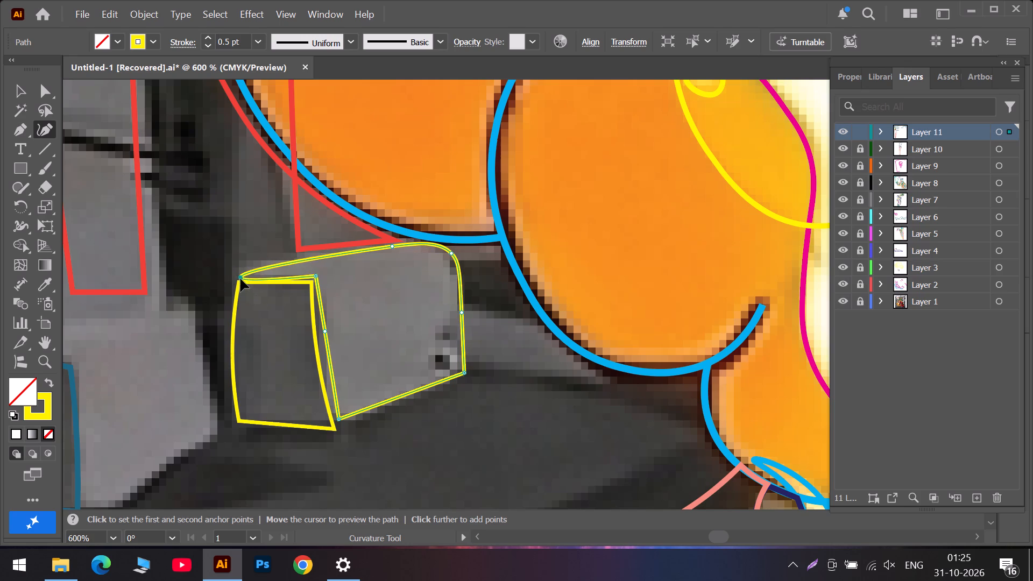
pyautogui.moveTo(240, 279); pyautogui.dragTo(240, 281)
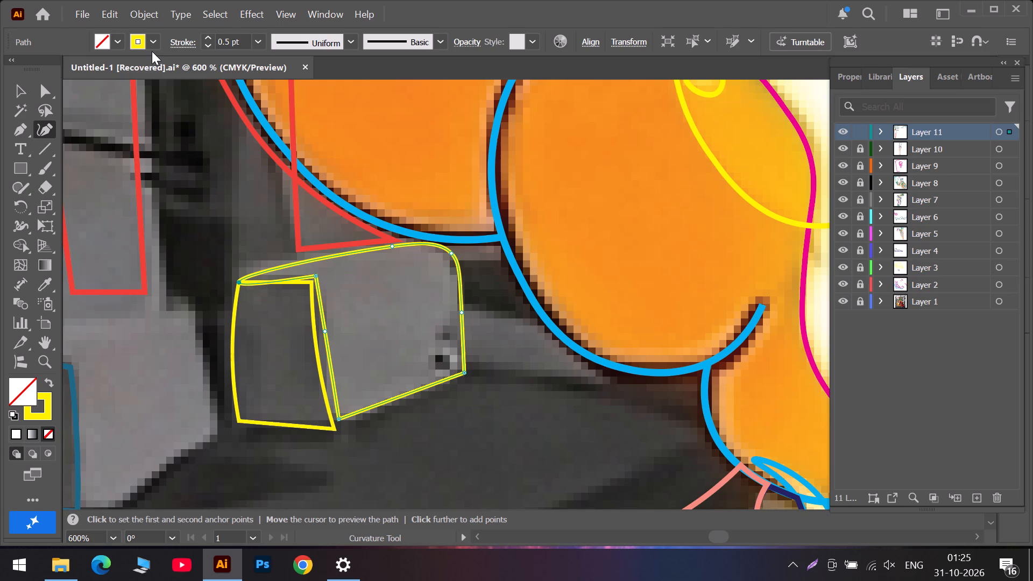
# Change the stroke color of the new block outline to light blue.
pyautogui.click(157, 45)
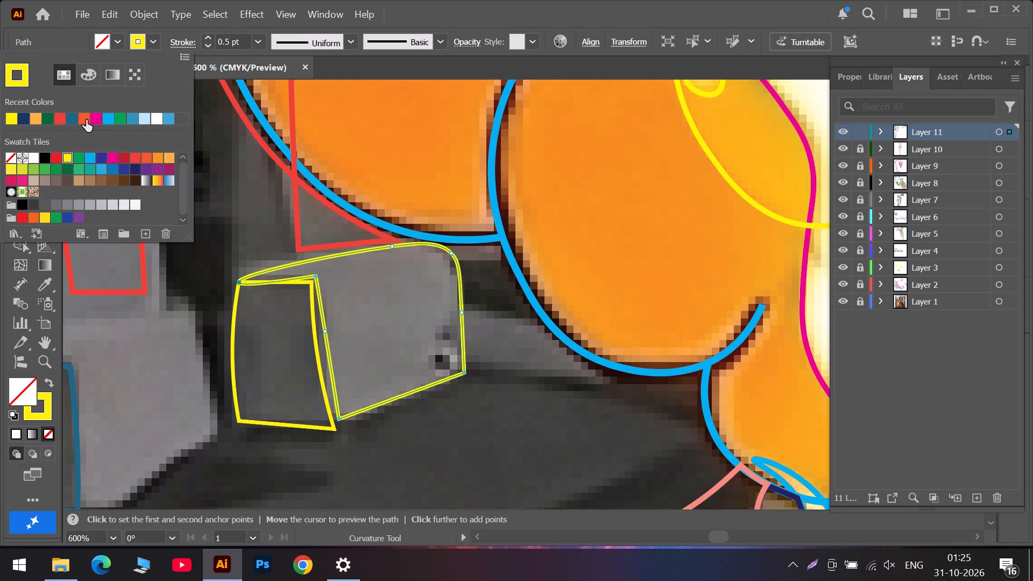
pyautogui.click(86, 120)
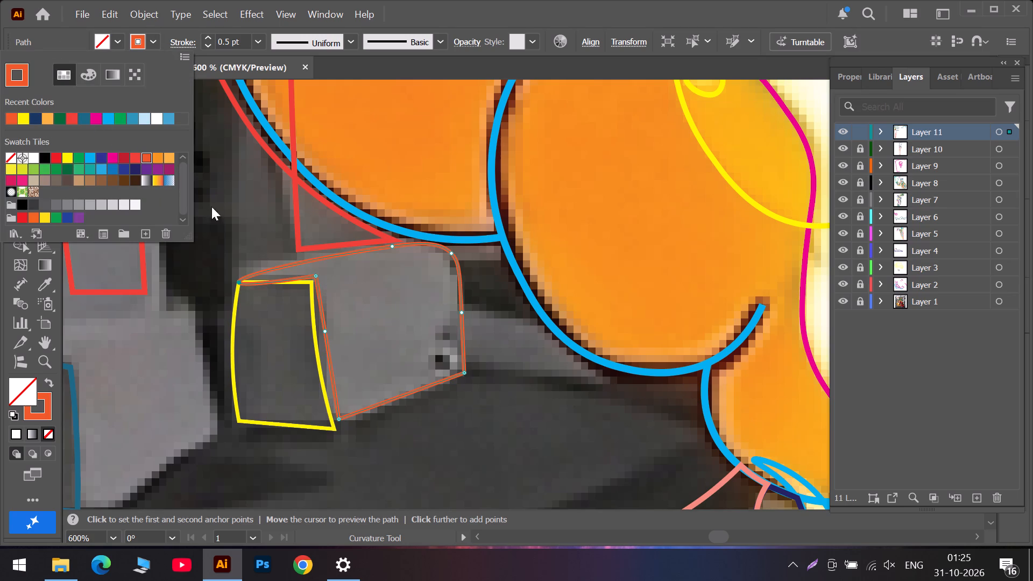
pyautogui.click(109, 124)
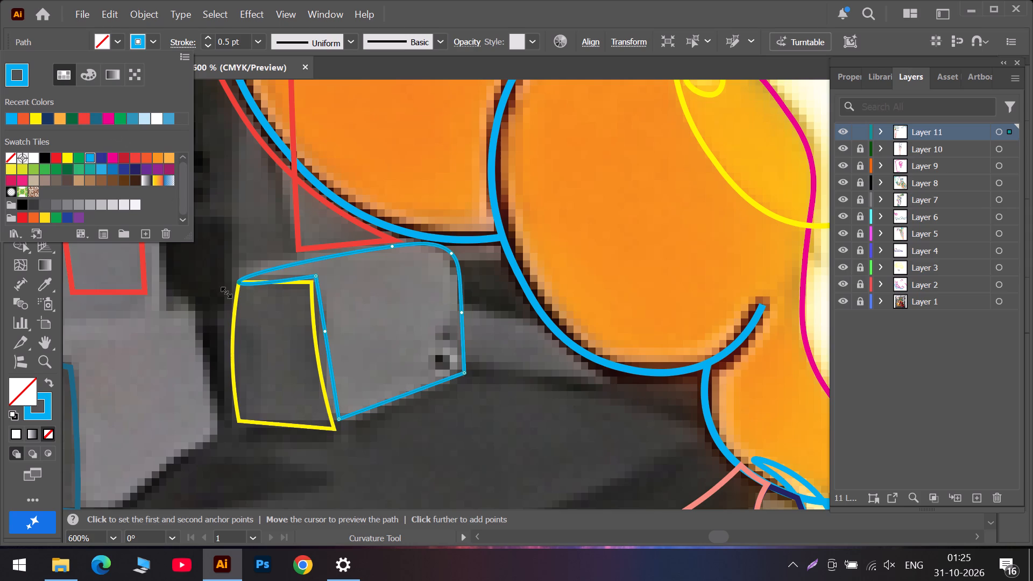
pyautogui.click(259, 355)
# Reshape the blue outline's inner edges so their corners and midpoint follow the adjoining yellow outline.
pyautogui.keyDown('alt'); pyautogui.scroll(2, 259, 356); pyautogui.keyUp('alt')
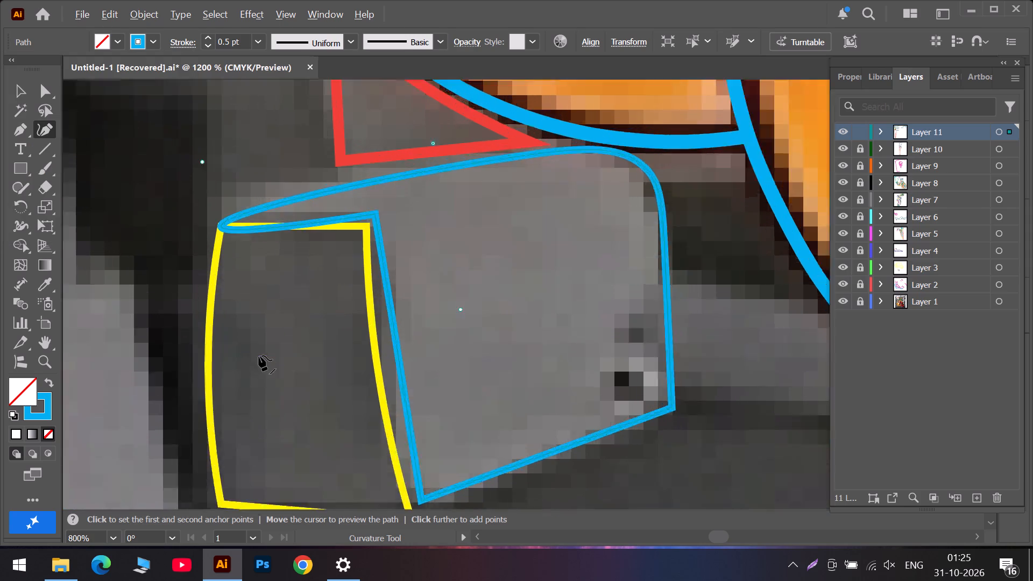
pyautogui.keyDown('alt'); pyautogui.scroll(2, 259, 356); pyautogui.keyUp('alt')
pyautogui.keyDown('alt'); pyautogui.scroll(-2, 441, 213); pyautogui.keyUp('alt')
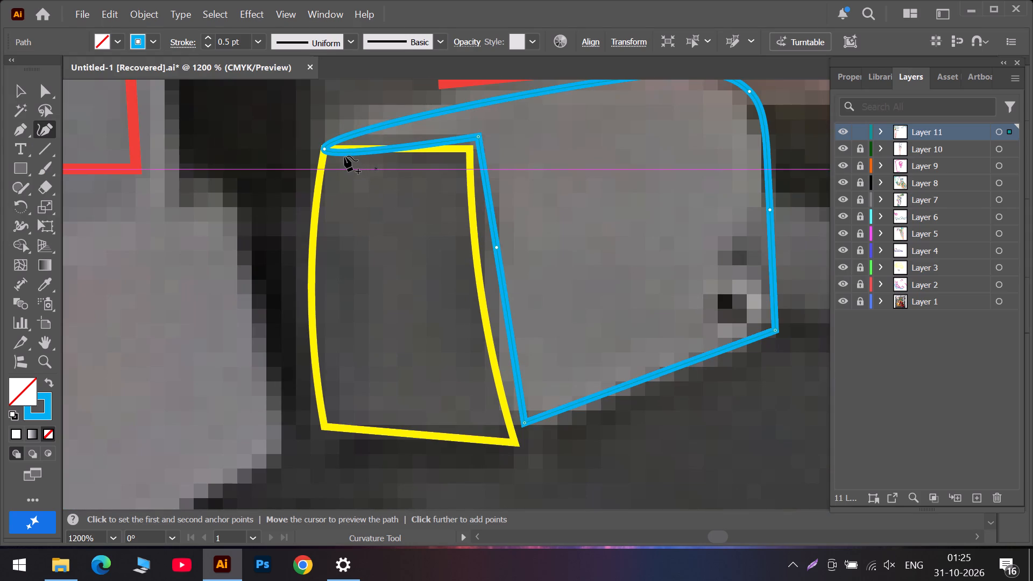
pyautogui.click(346, 153)
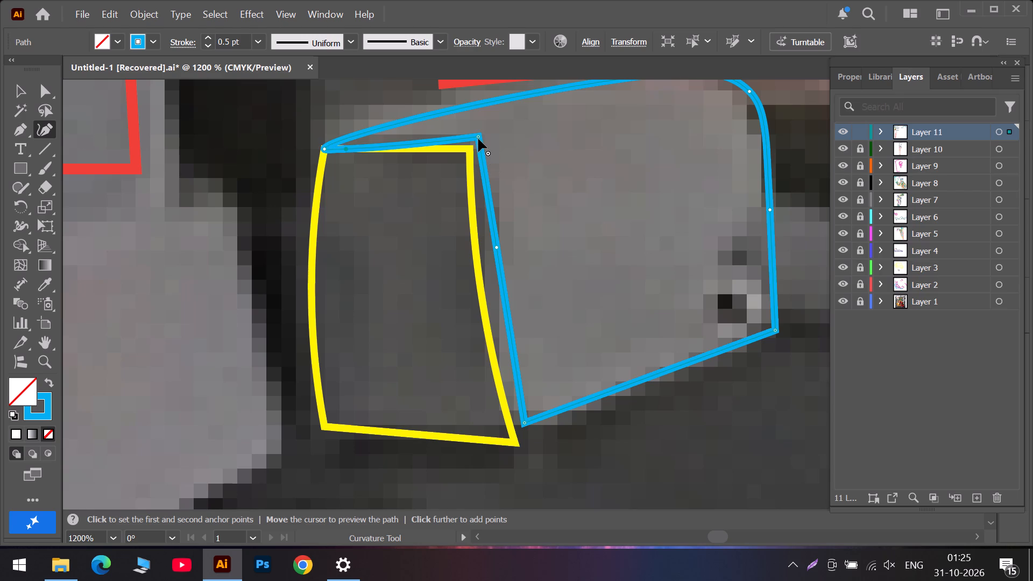
pyautogui.moveTo(478, 139); pyautogui.dragTo(470, 148)
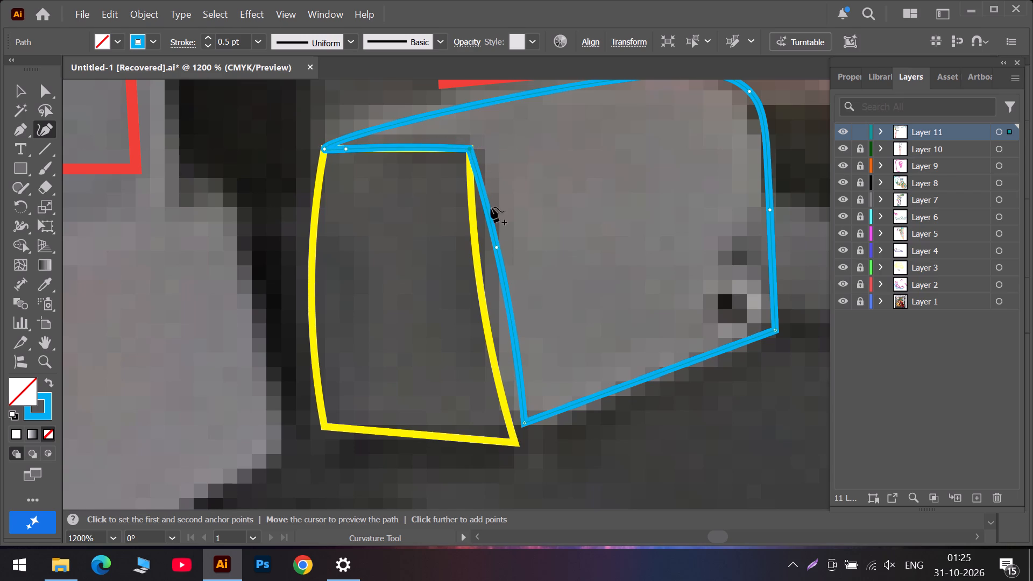
pyautogui.moveTo(498, 250); pyautogui.dragTo(491, 264)
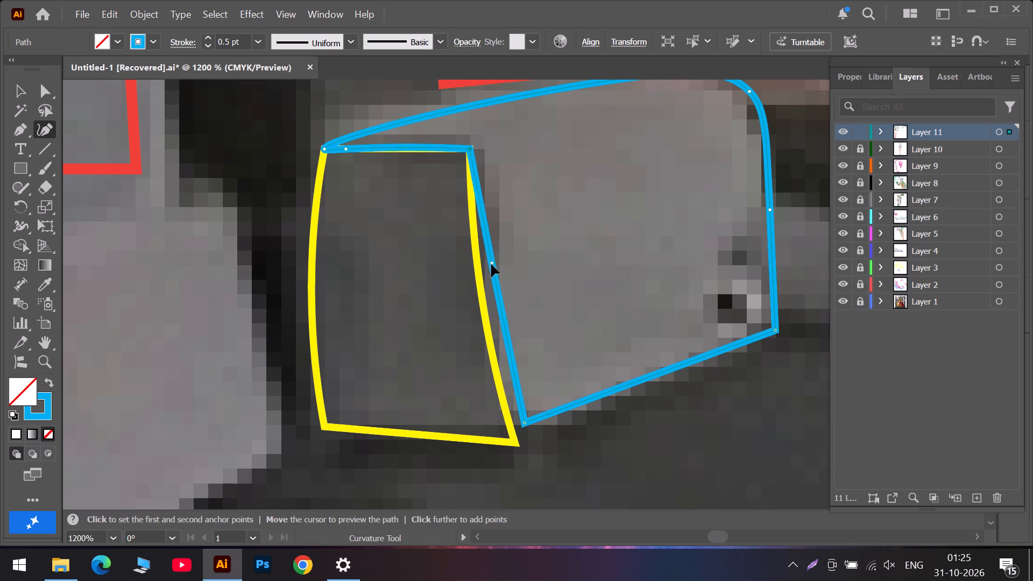
pyautogui.moveTo(491, 264); pyautogui.dragTo(482, 284)
pyautogui.scroll(-3, 508, 321)
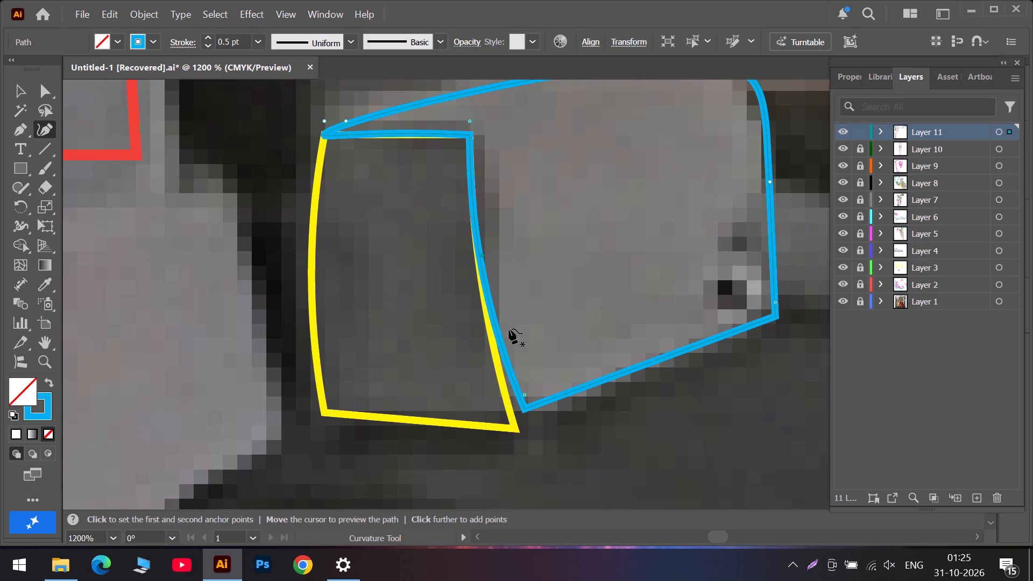
pyautogui.scroll(-3, 509, 329)
pyautogui.moveTo(525, 341); pyautogui.dragTo(516, 358)
pyautogui.scroll(4, 480, 246)
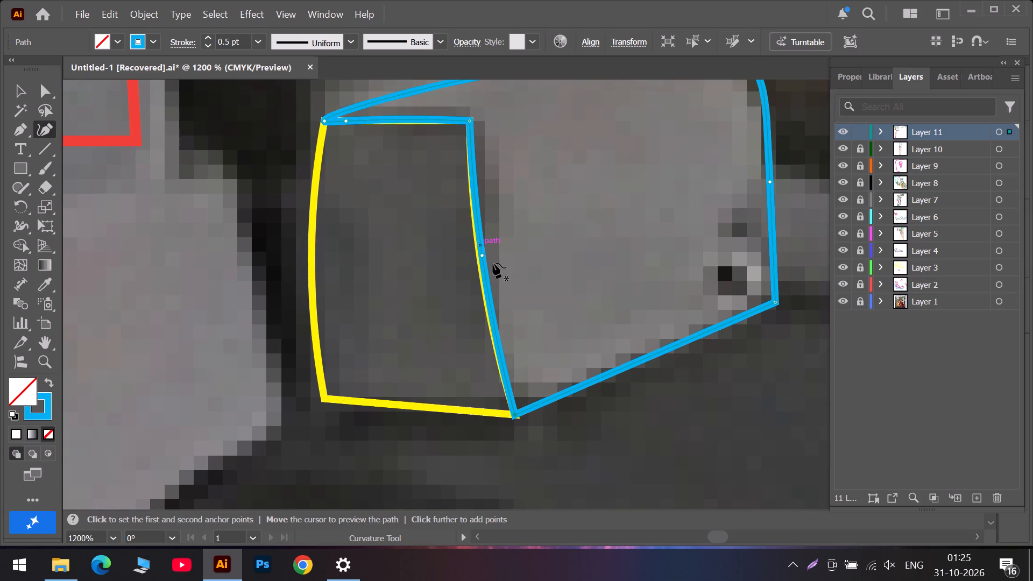
pyautogui.moveTo(483, 255); pyautogui.dragTo(479, 263)
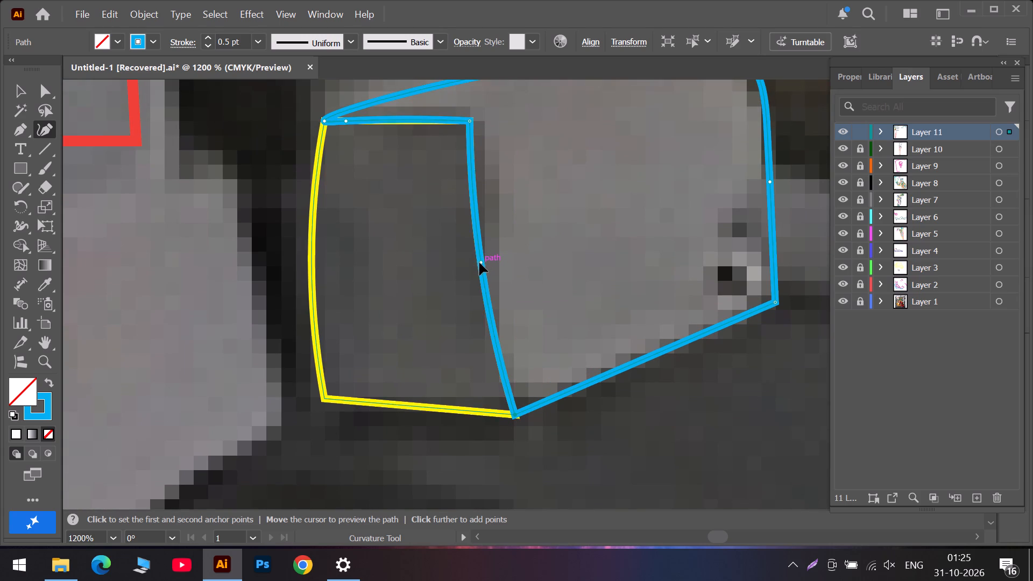
pyautogui.moveTo(479, 263); pyautogui.dragTo(482, 265)
# Adjust the blue outline's top edge and rounded upper corner to match the grey block's silhouette.
pyautogui.scroll(5, 683, 294)
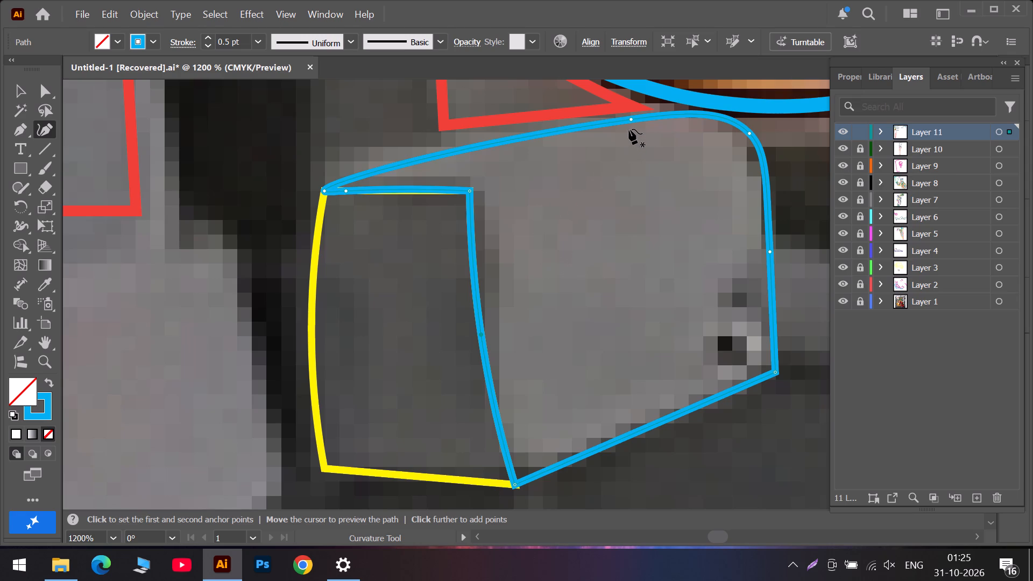
pyautogui.moveTo(632, 120); pyautogui.dragTo(631, 112)
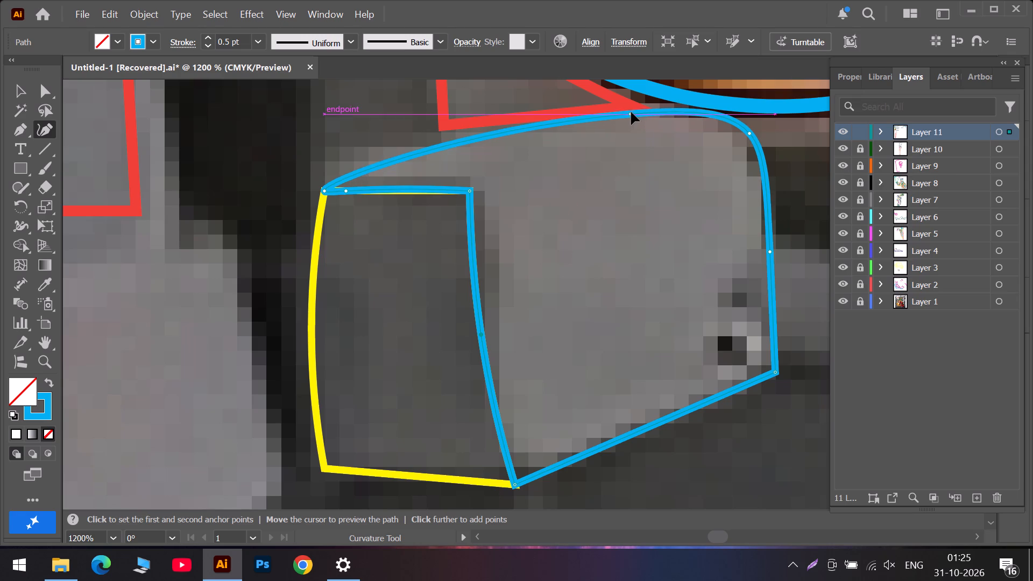
pyautogui.moveTo(631, 112); pyautogui.dragTo(638, 111)
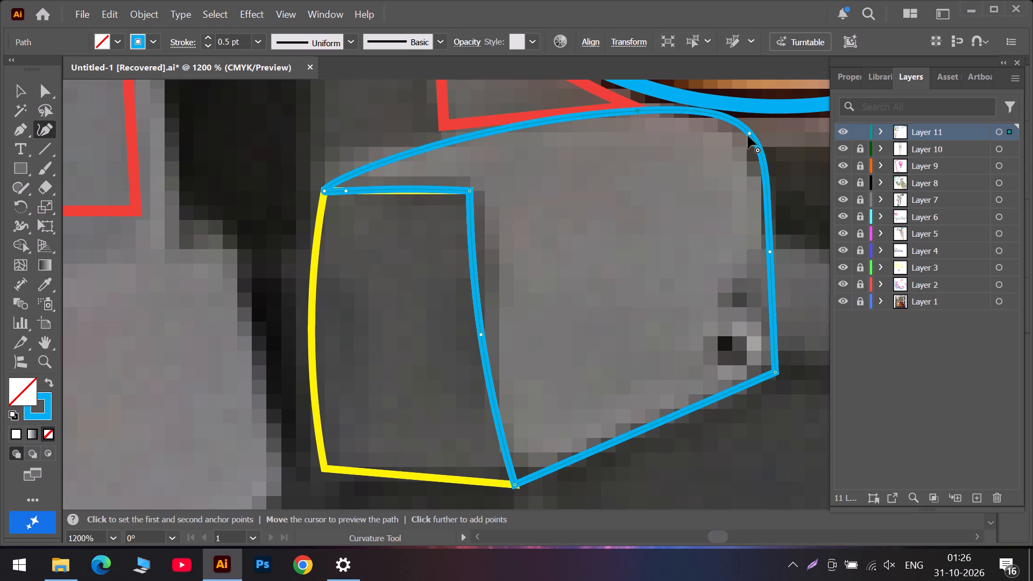
pyautogui.moveTo(749, 134); pyautogui.dragTo(741, 121)
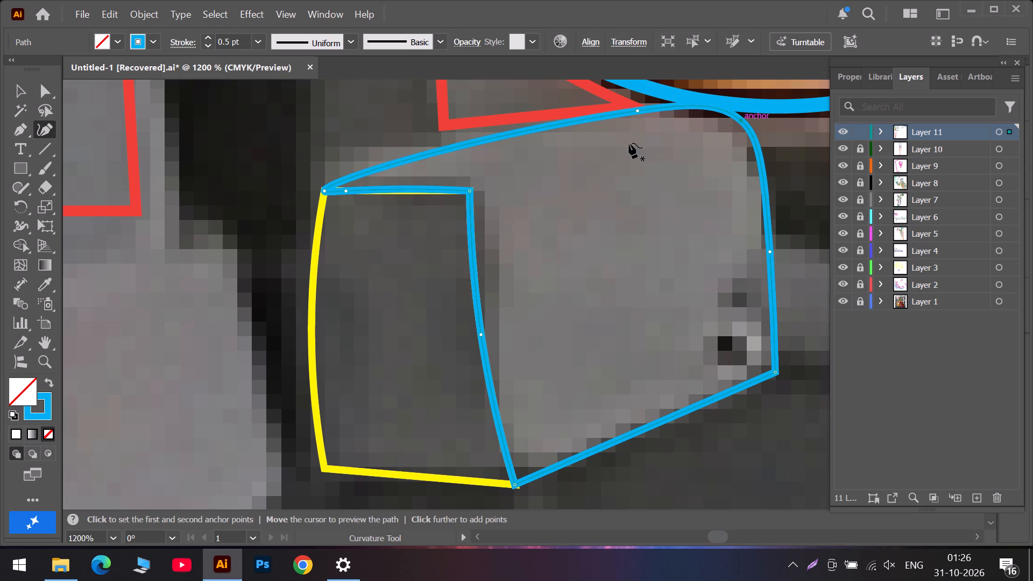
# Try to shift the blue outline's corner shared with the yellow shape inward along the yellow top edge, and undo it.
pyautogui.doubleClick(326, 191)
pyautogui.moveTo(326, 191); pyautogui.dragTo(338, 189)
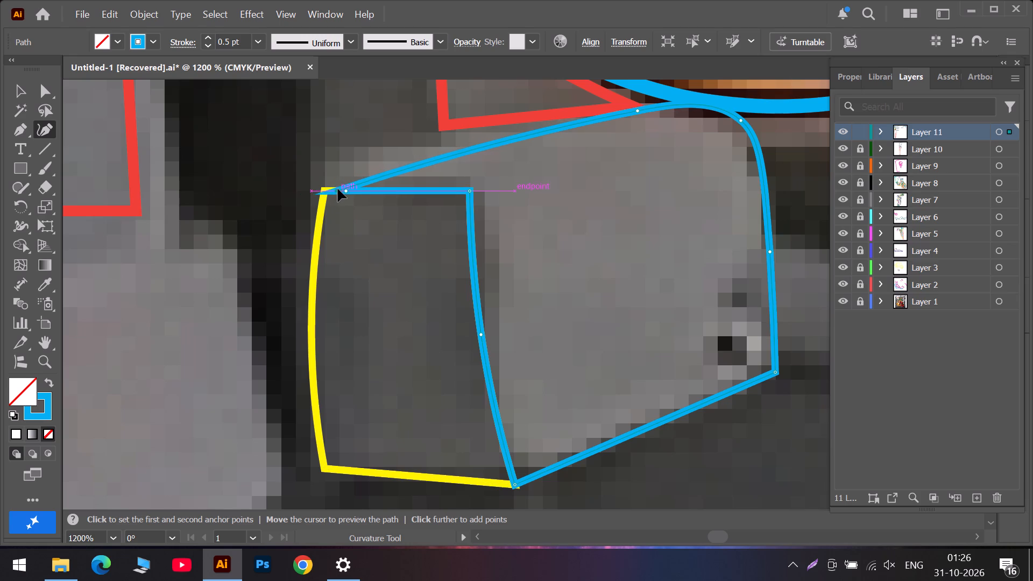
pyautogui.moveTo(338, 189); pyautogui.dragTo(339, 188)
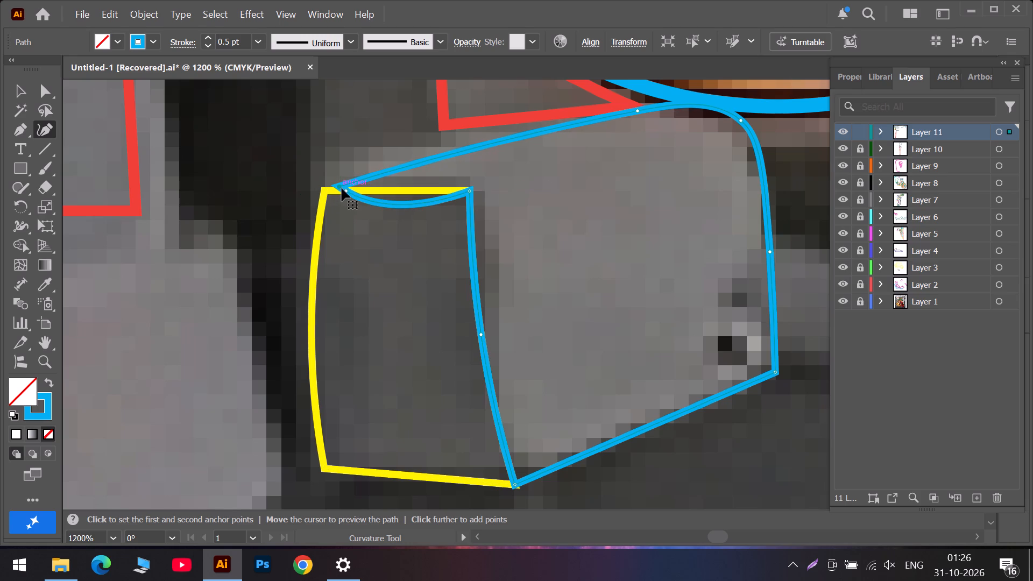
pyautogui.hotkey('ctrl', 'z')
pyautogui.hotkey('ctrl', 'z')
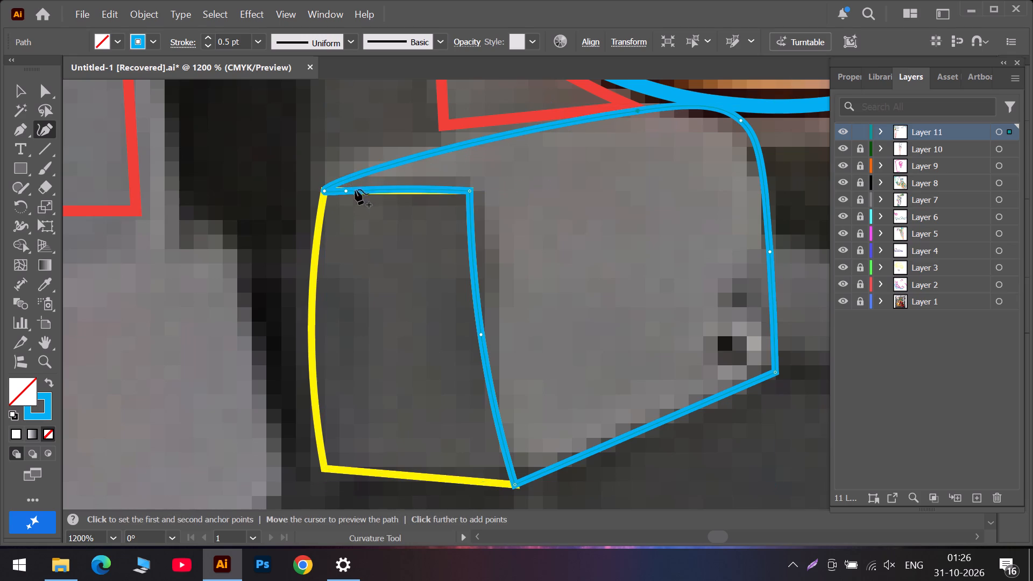
# Add a point on the short blue edge above the yellow shape and align it with the yellow line.
pyautogui.moveTo(409, 190); pyautogui.dragTo(409, 190)
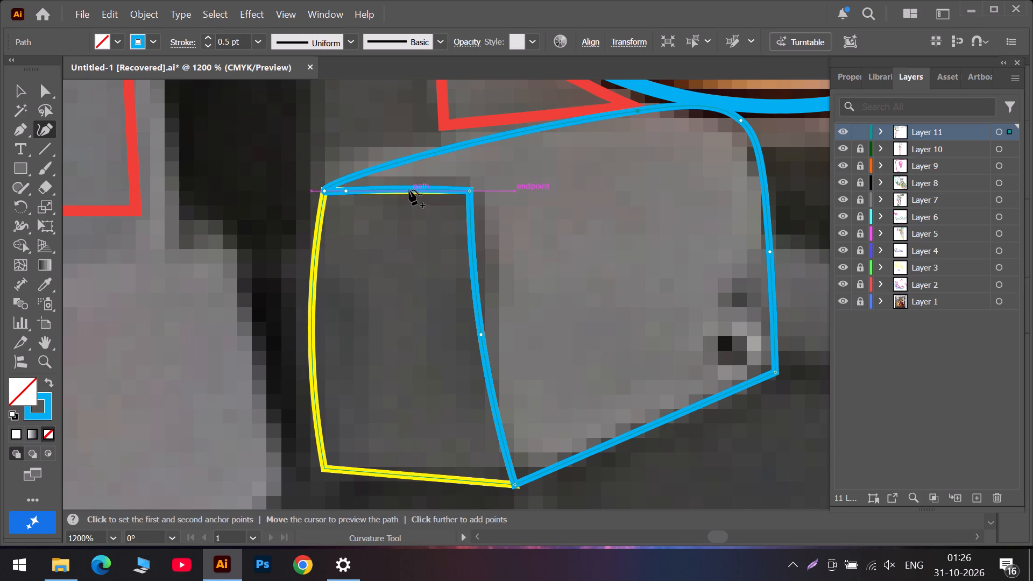
pyautogui.moveTo(409, 190); pyautogui.dragTo(404, 192)
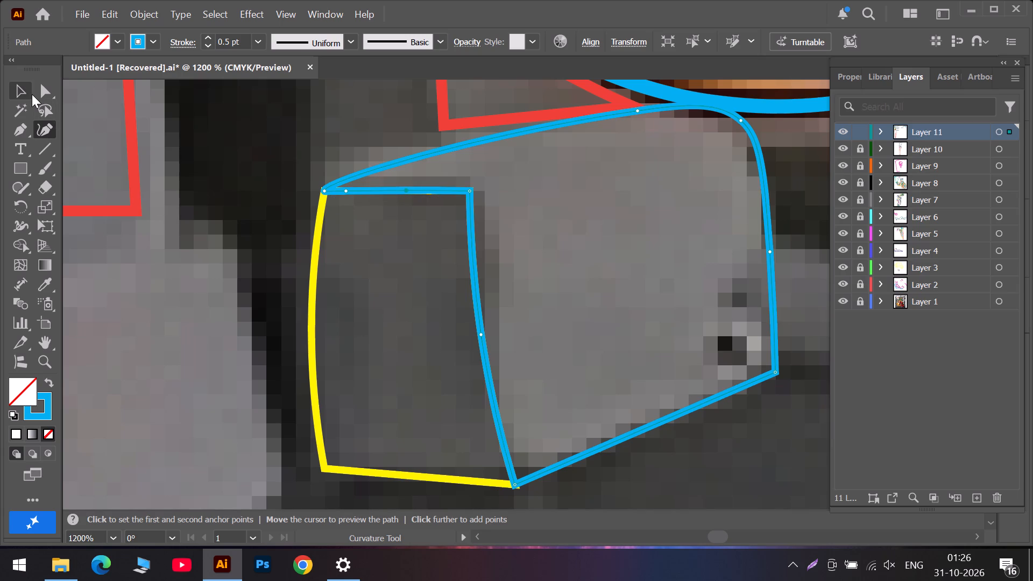
pyautogui.click(24, 90)
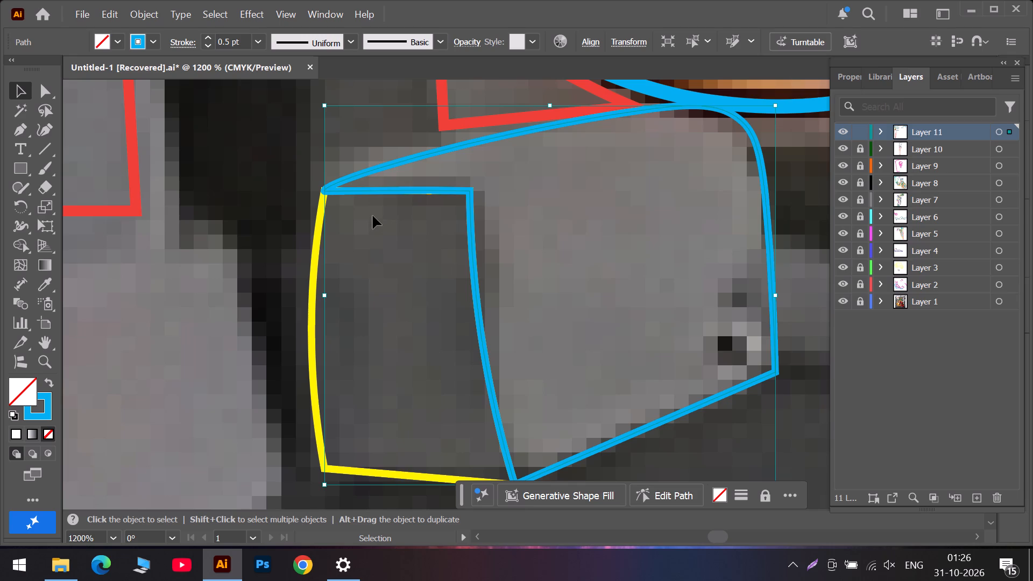
# With the Curvature tool, trace the lower pointed shadow streak on the ground below the large grey block, tapering to a tip.
pyautogui.scroll(-4, 339, 220)
pyautogui.keyDown('alt'); pyautogui.scroll(-2, 319, 224); pyautogui.keyUp('alt')
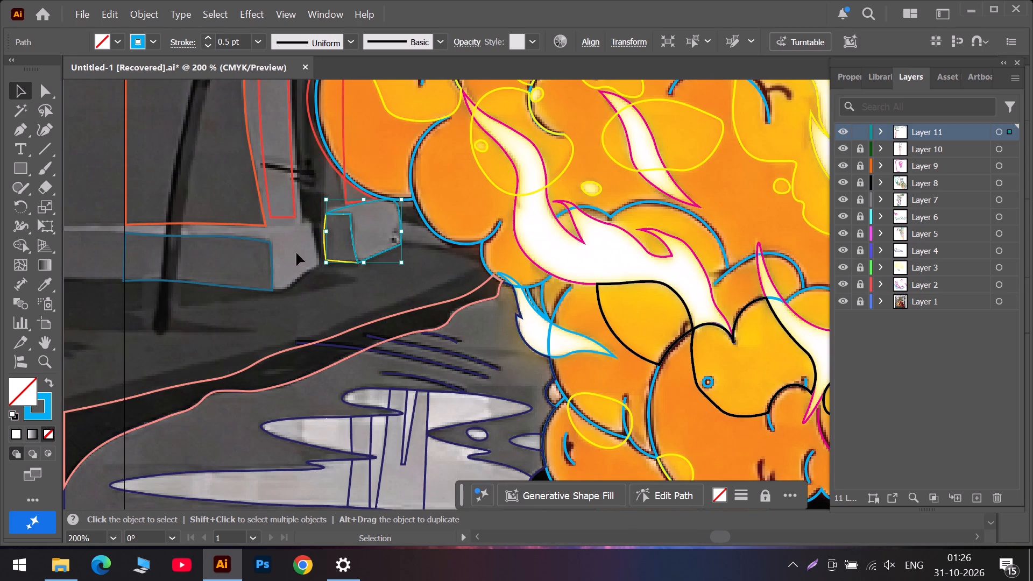
pyautogui.keyDown('alt'); pyautogui.scroll(-1, 228, 279); pyautogui.keyUp('alt')
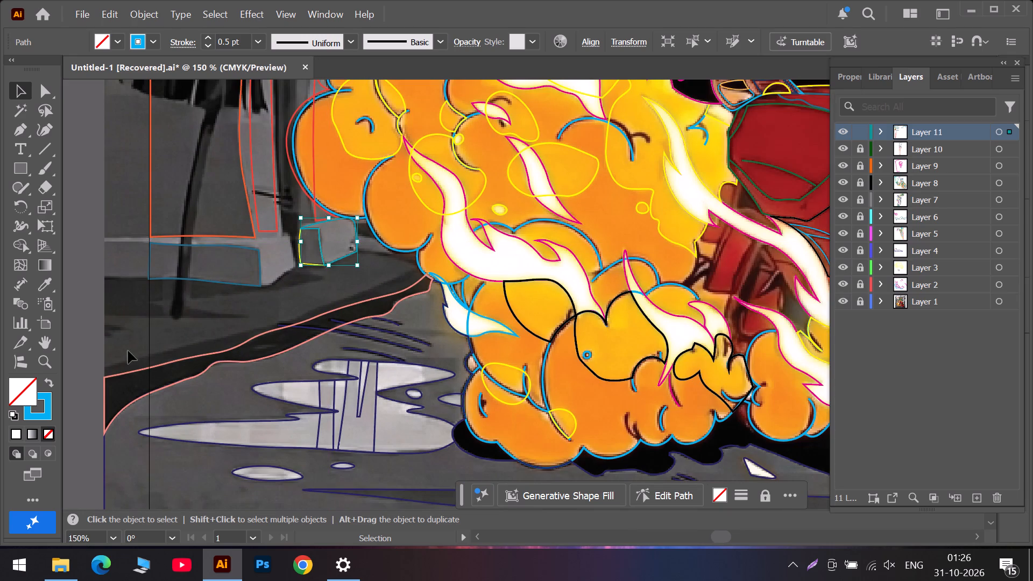
pyautogui.keyDown('alt'); pyautogui.scroll(4, 175, 318); pyautogui.keyUp('alt')
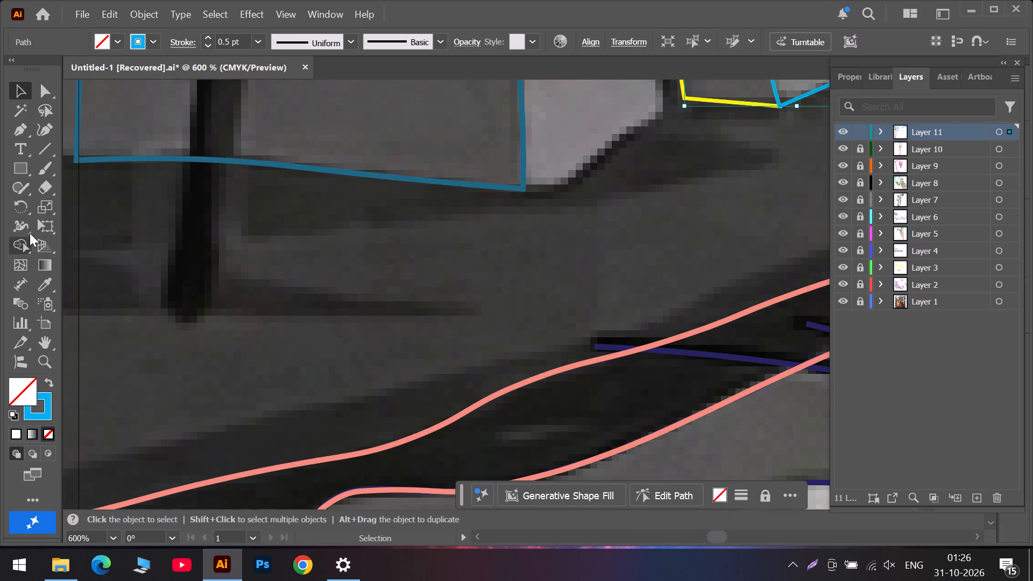
pyautogui.click(44, 126)
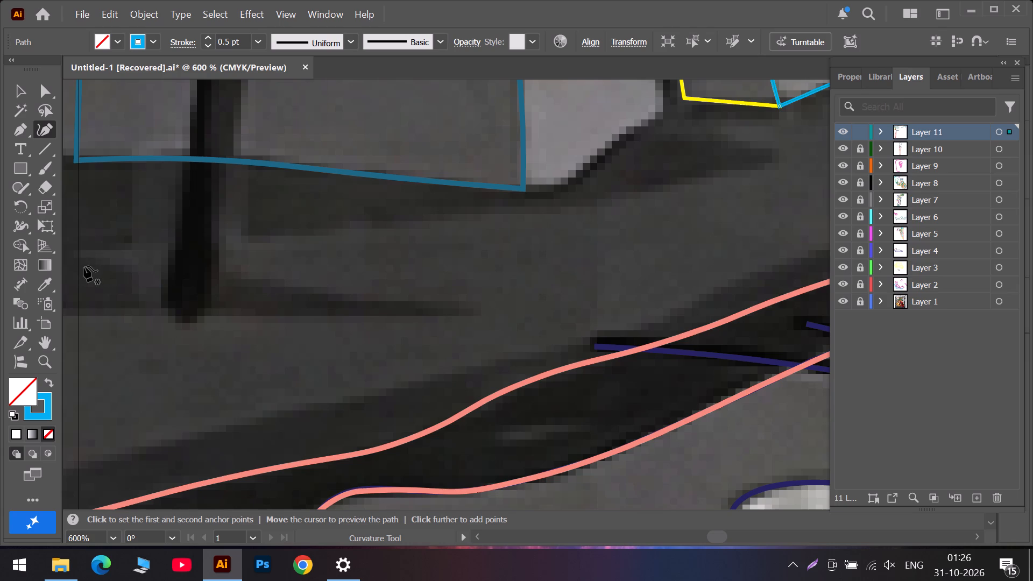
pyautogui.click(86, 258)
pyautogui.click(176, 275)
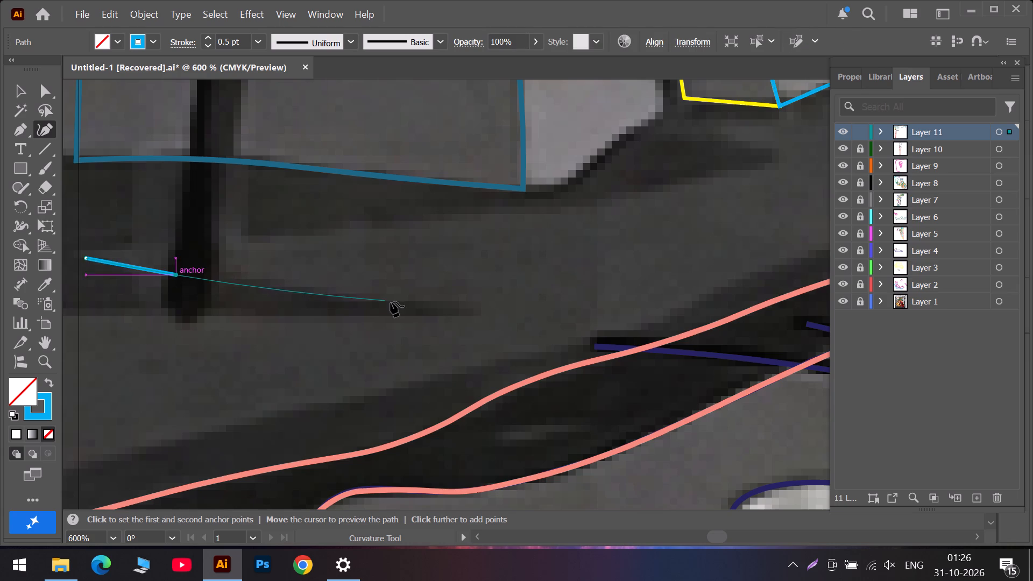
pyautogui.click(409, 302)
pyautogui.click(473, 307)
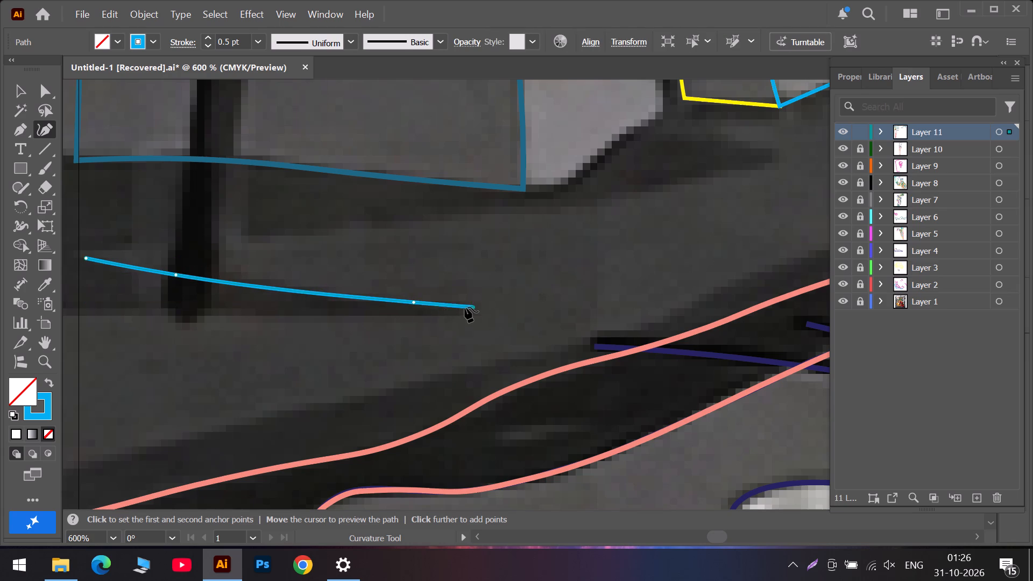
pyautogui.click(168, 309)
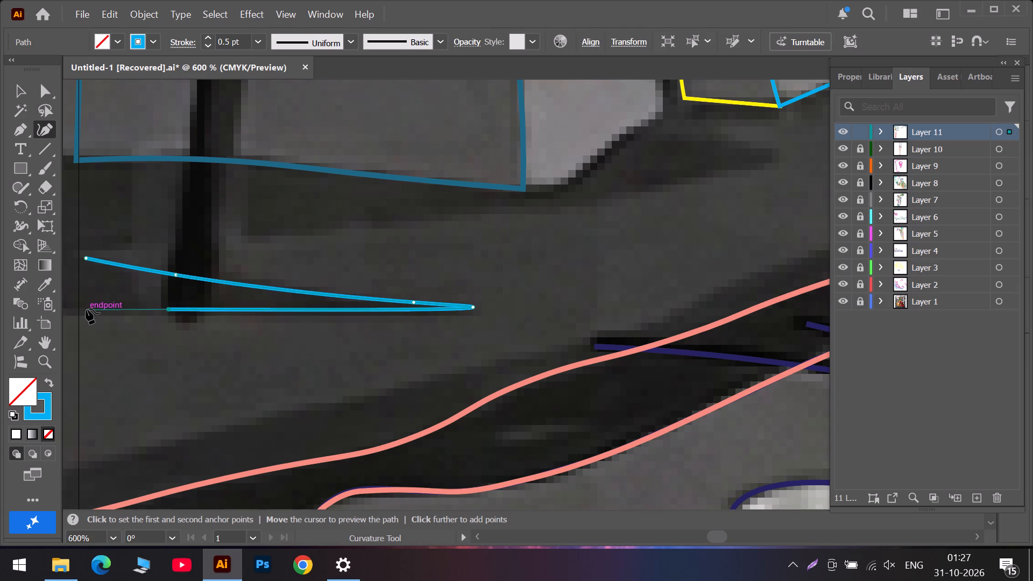
pyautogui.doubleClick(85, 309)
# Continue the outline up to the block's lower corner, along its bottom edge and slanted face, and out to the upper shadow's far tip.
pyautogui.doubleClick(80, 167)
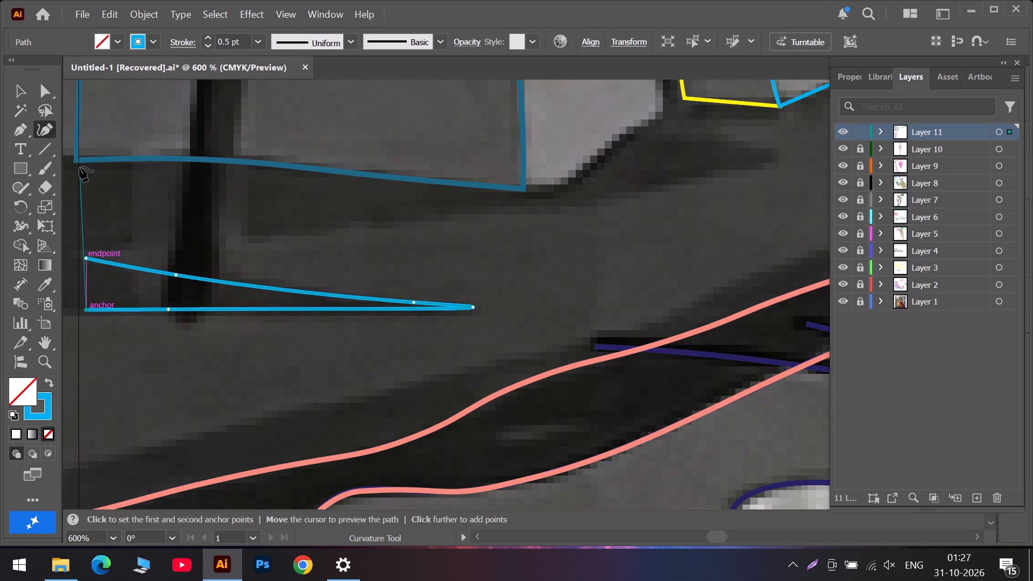
pyautogui.click(235, 168)
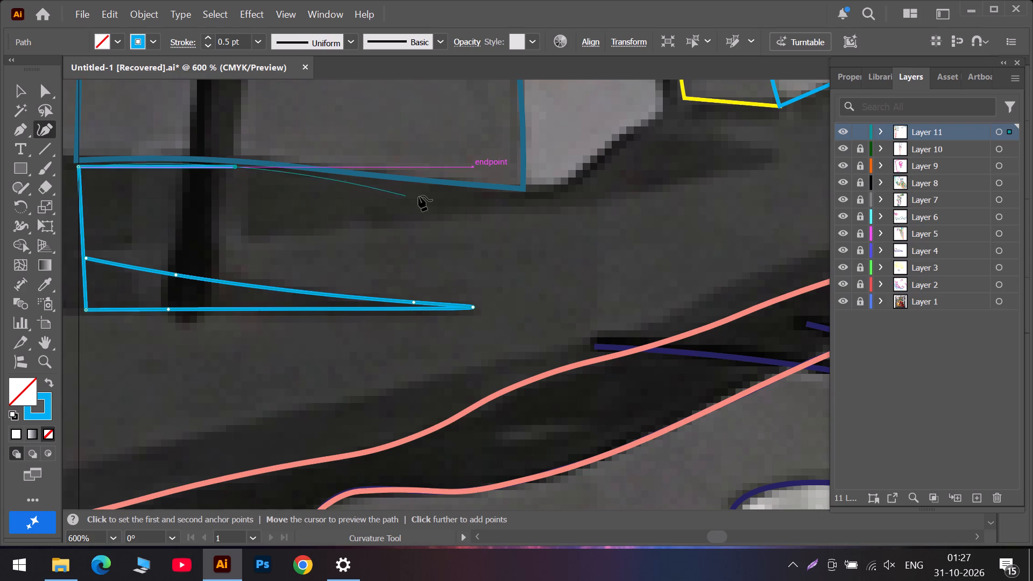
pyautogui.click(511, 198)
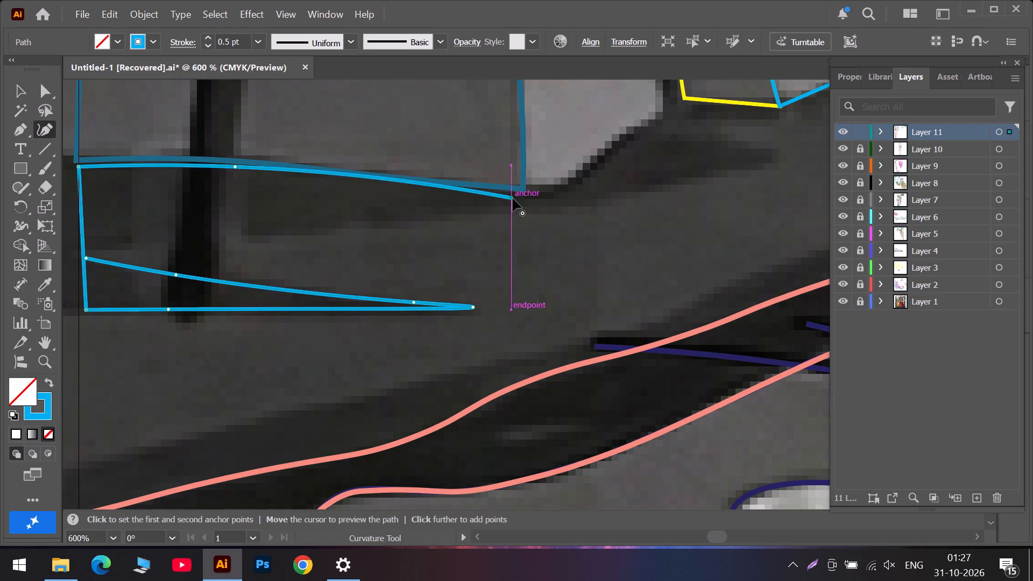
pyautogui.doubleClick(554, 202)
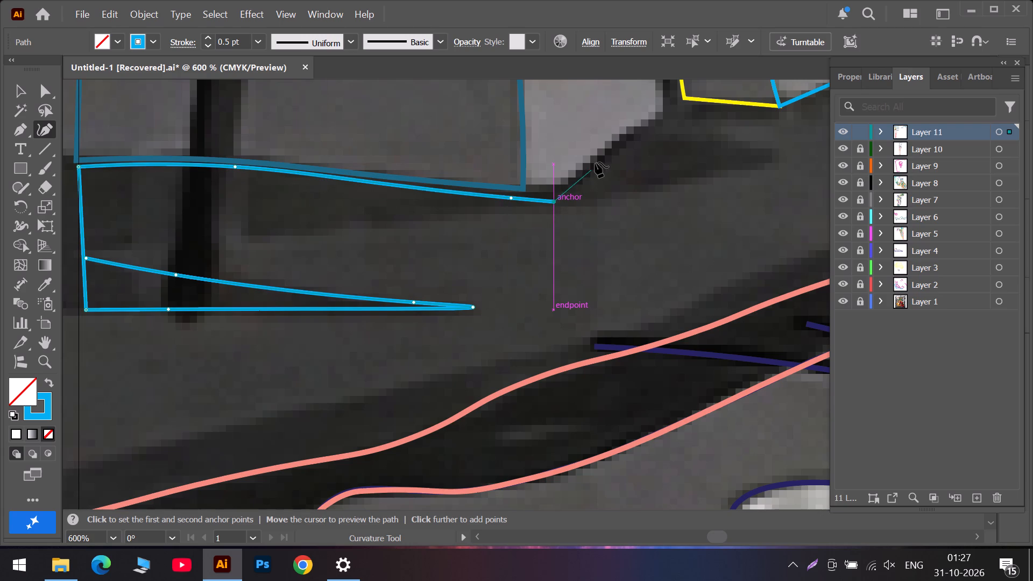
pyautogui.click(598, 157)
pyautogui.doubleClick(647, 132)
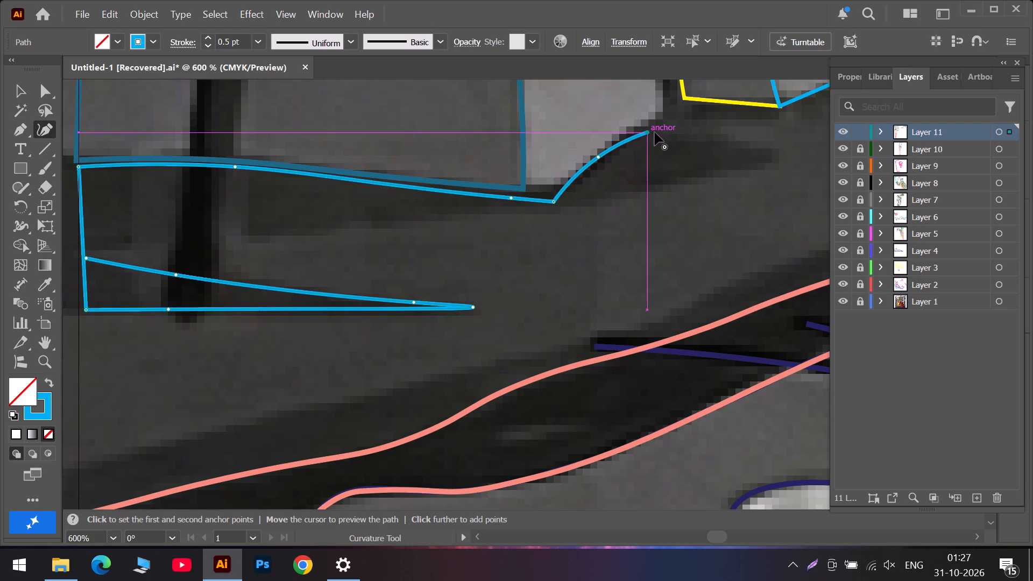
pyautogui.click(727, 141)
pyautogui.click(774, 162)
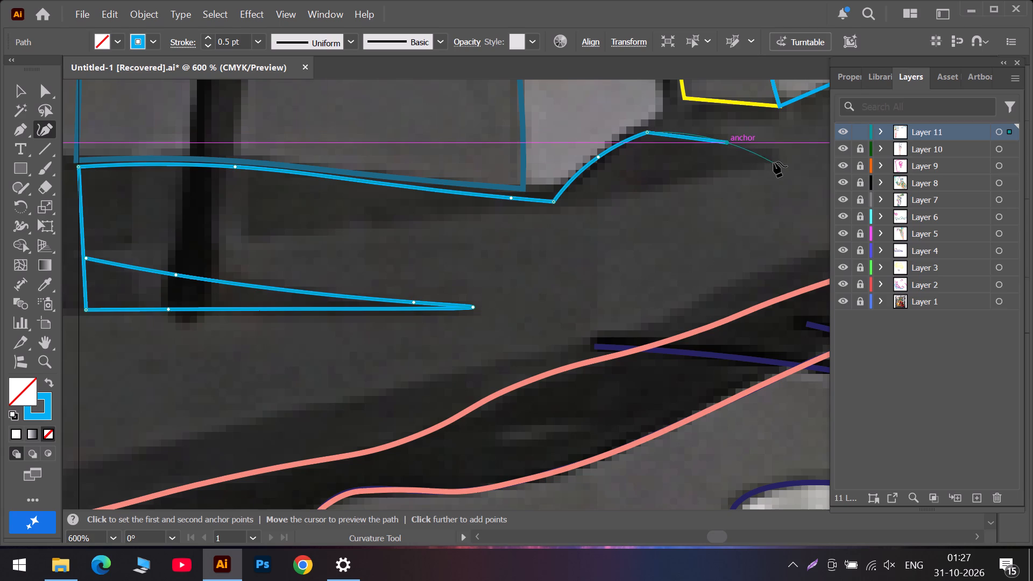
# Trace the upper shadow's underside back to the starting point, close the outline, and pull the meeting point onto the straight side edge.
pyautogui.click(619, 199)
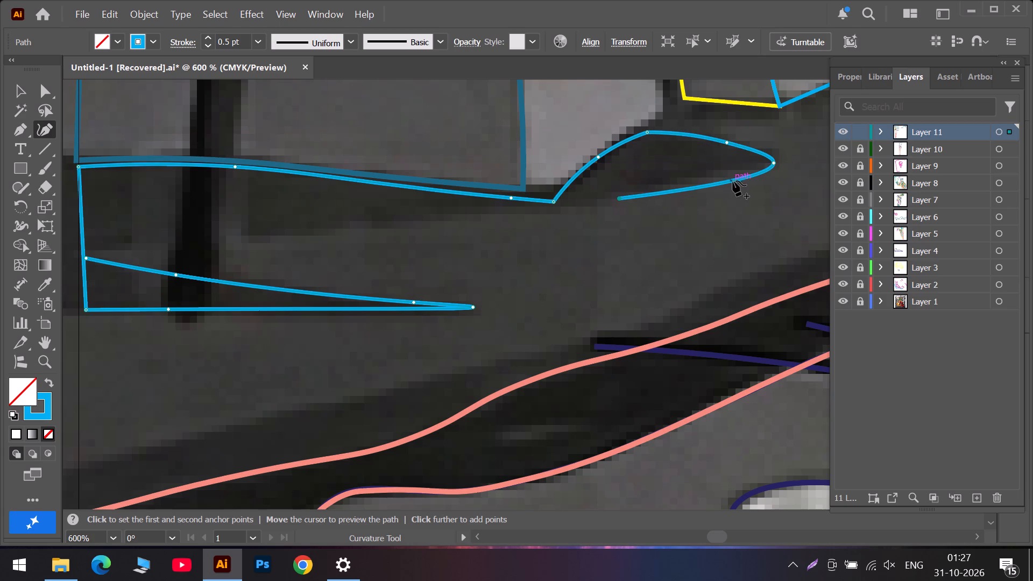
pyautogui.moveTo(734, 180); pyautogui.dragTo(706, 178)
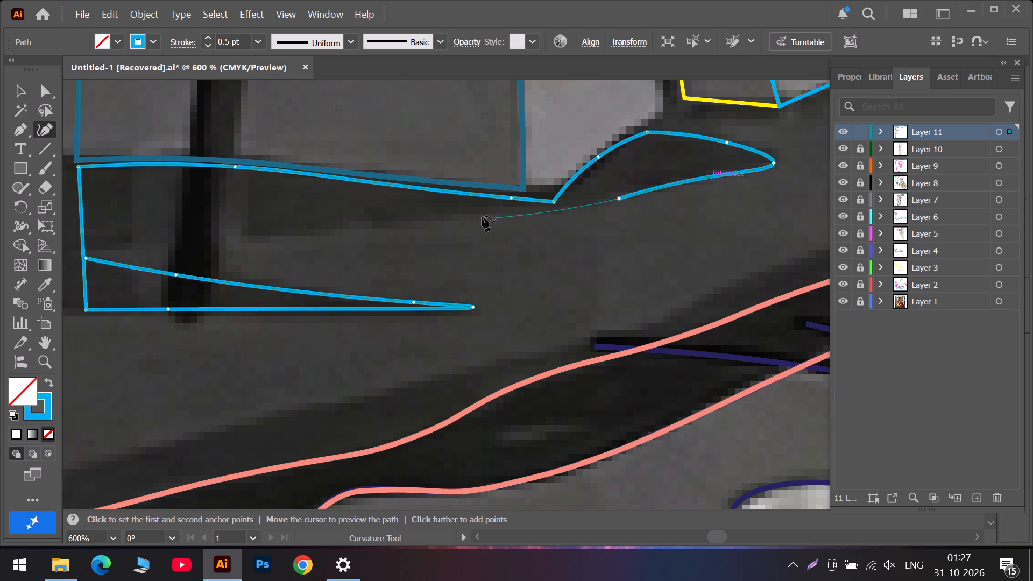
pyautogui.click(473, 216)
pyautogui.click(235, 243)
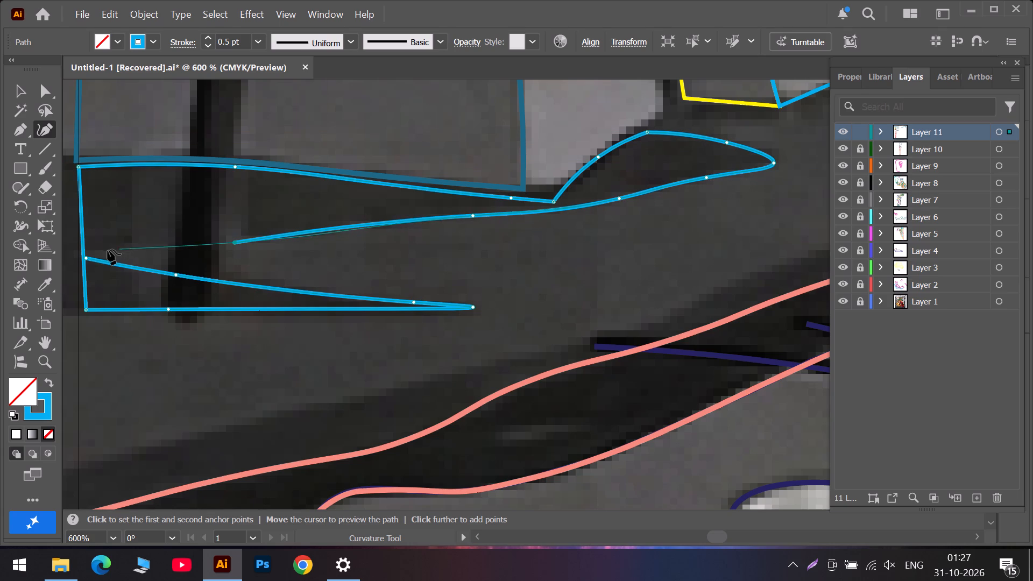
pyautogui.click(94, 252)
pyautogui.click(86, 257)
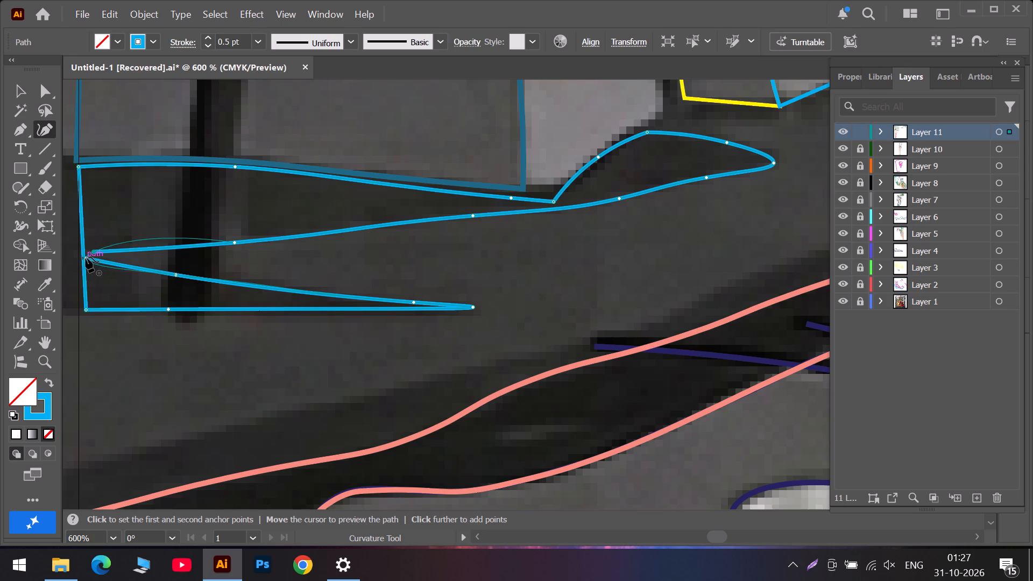
pyautogui.moveTo(94, 252); pyautogui.dragTo(87, 254)
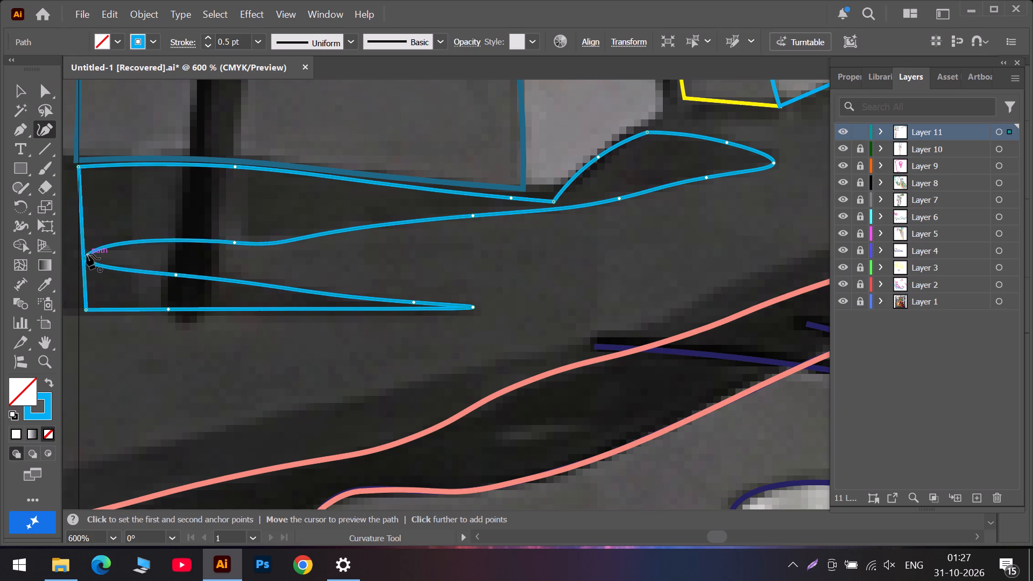
pyautogui.moveTo(87, 254); pyautogui.dragTo(84, 254)
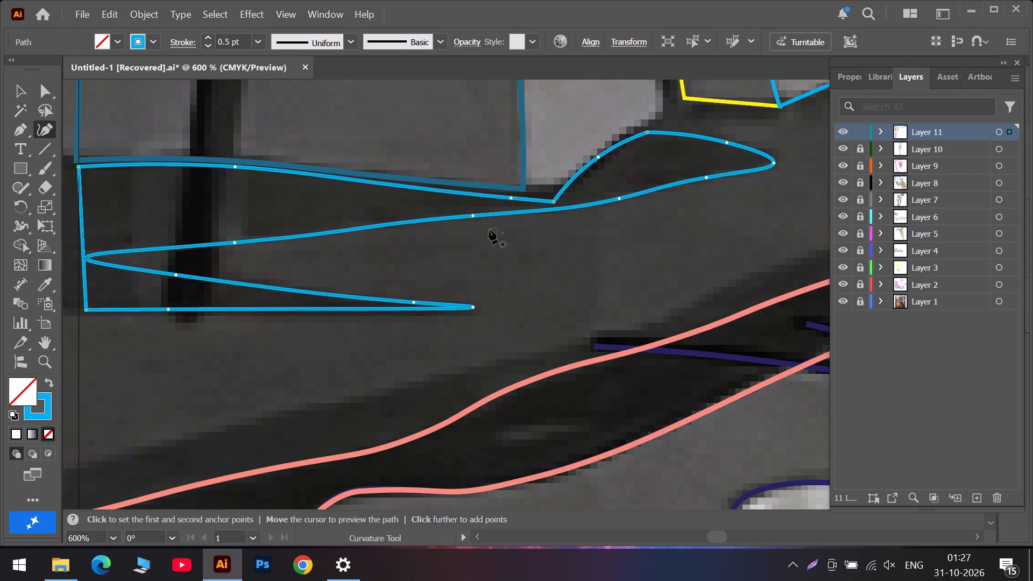
# Reshape the shadow outline's top edge and its end corners to follow the large grey block's bottom edge.
pyautogui.moveTo(554, 200); pyautogui.dragTo(543, 195)
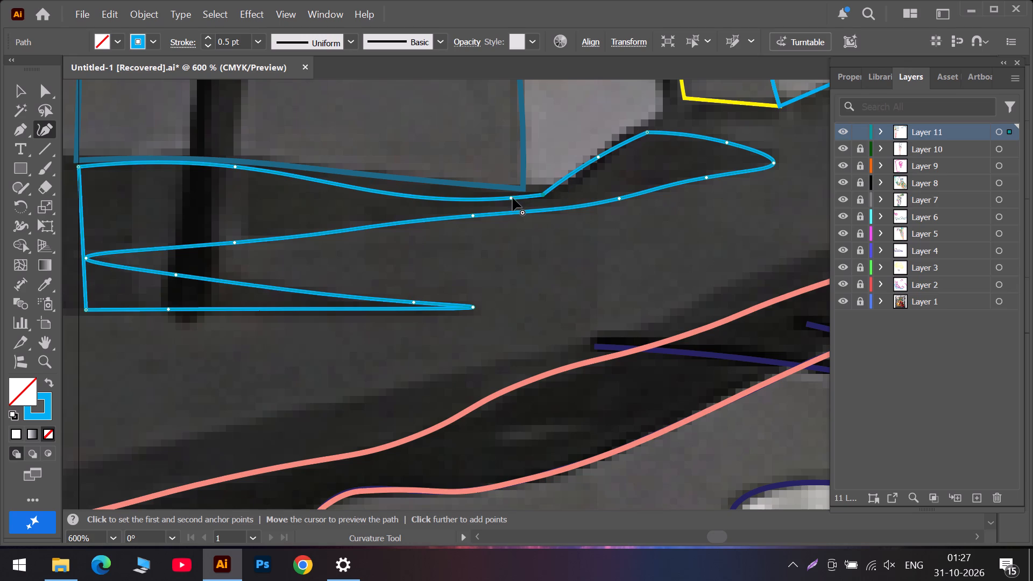
pyautogui.moveTo(513, 198); pyautogui.dragTo(492, 188)
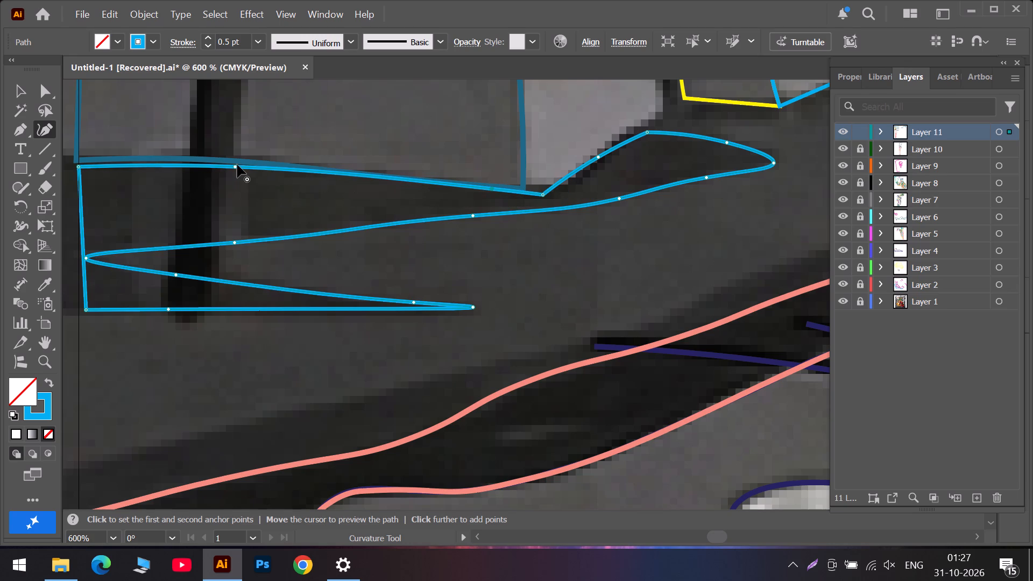
pyautogui.moveTo(237, 165); pyautogui.dragTo(222, 158)
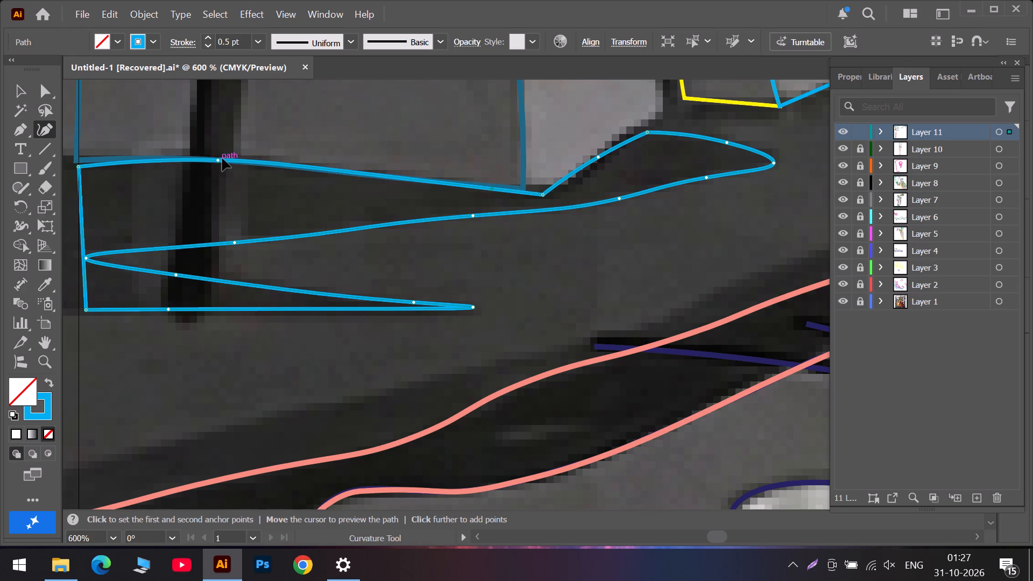
pyautogui.moveTo(222, 158); pyautogui.dragTo(274, 166)
pyautogui.moveTo(81, 168); pyautogui.dragTo(83, 165)
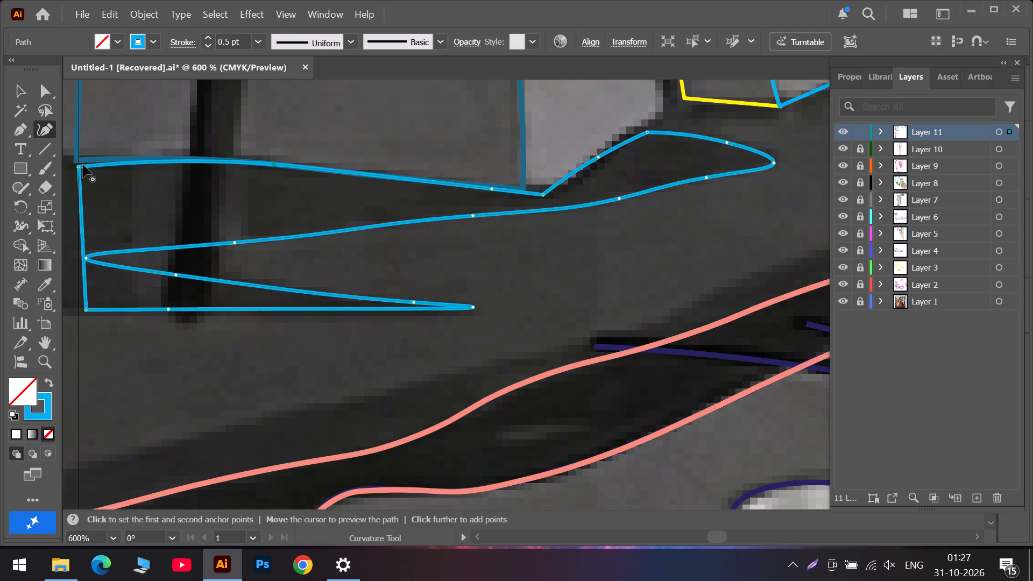
pyautogui.moveTo(83, 165); pyautogui.dragTo(82, 161)
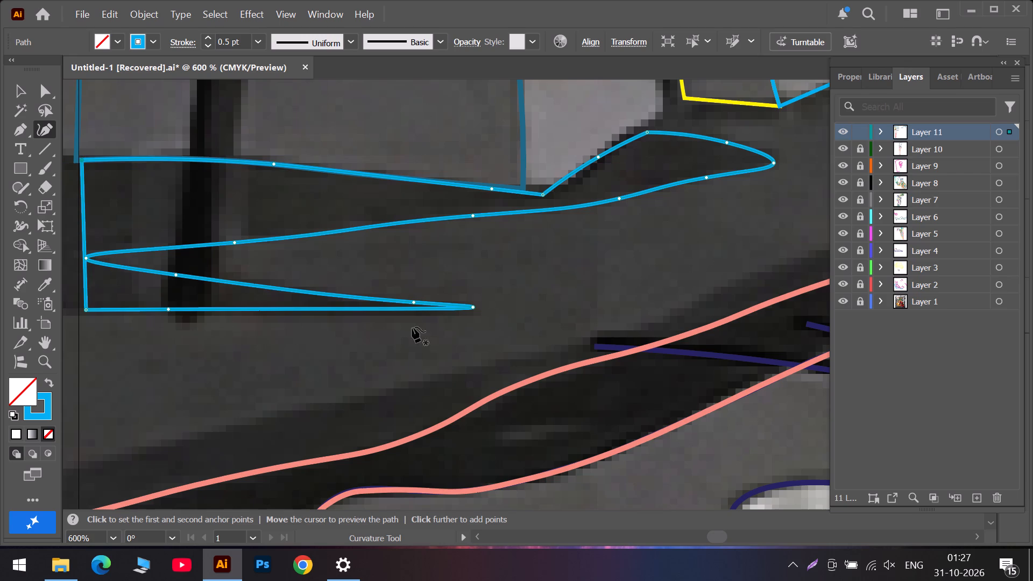
# Adjust the lower streak's tip and the two corners of the shadow outline beside the block's light slanted face.
pyautogui.click(472, 309)
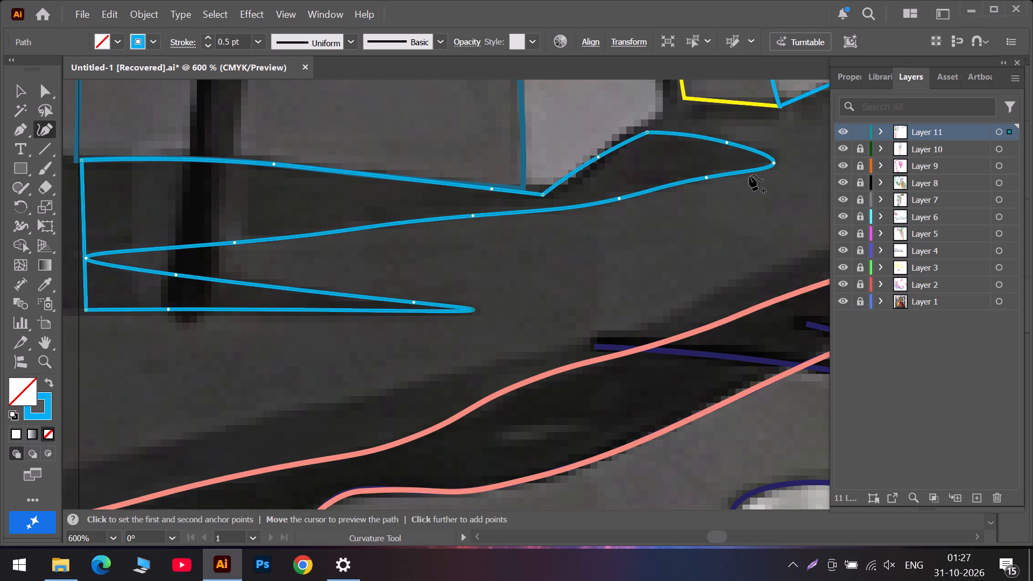
pyautogui.moveTo(648, 132); pyautogui.dragTo(639, 132)
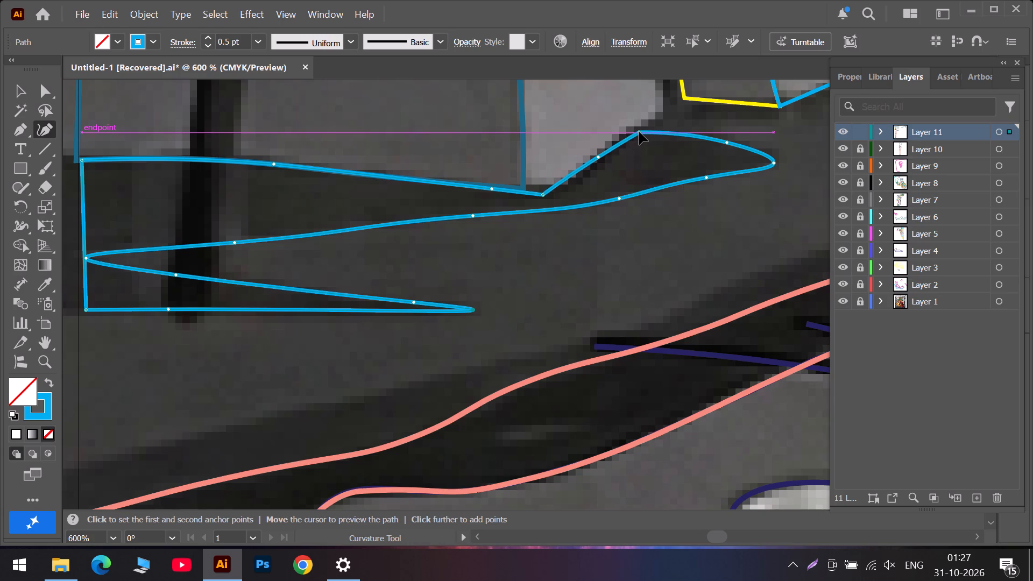
pyautogui.moveTo(639, 132); pyautogui.dragTo(623, 136)
pyautogui.moveTo(544, 197); pyautogui.dragTo(564, 187)
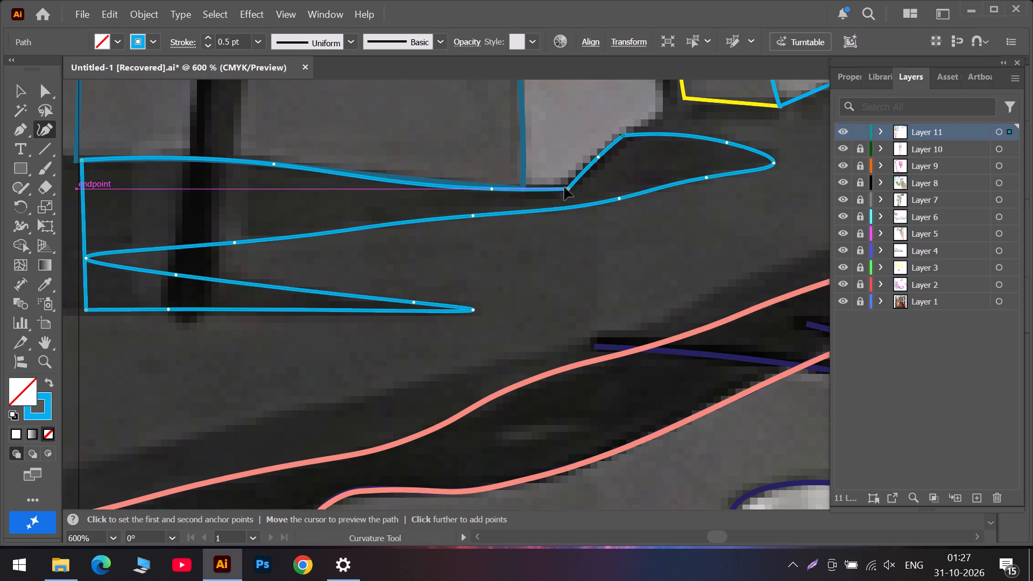
pyautogui.moveTo(564, 187); pyautogui.dragTo(557, 188)
# Add a point on the shadow outline's top edge and align it and its neighbour with the block's bottom line.
pyautogui.click(422, 186)
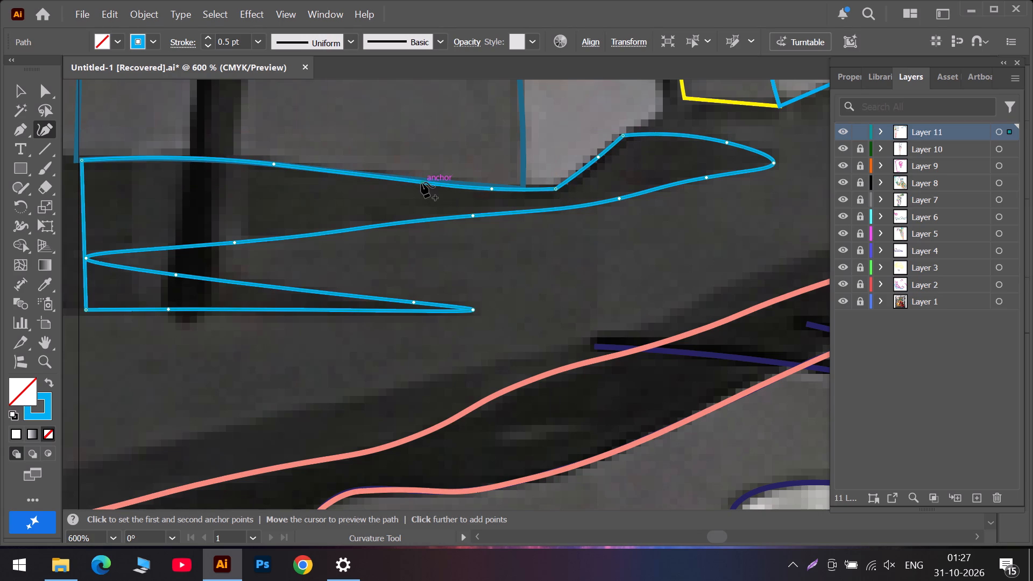
pyautogui.moveTo(492, 187); pyautogui.dragTo(483, 186)
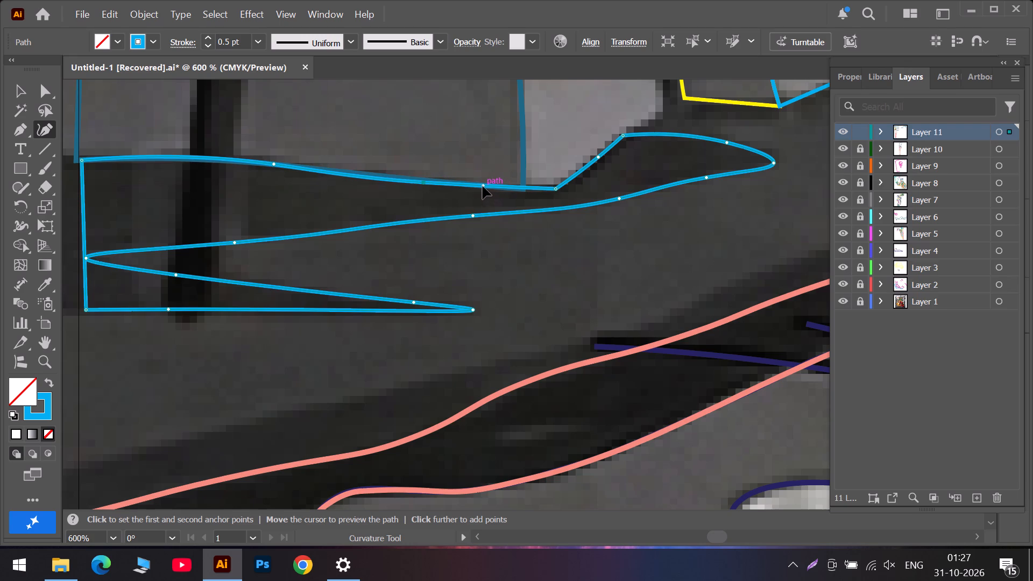
pyautogui.moveTo(483, 186); pyautogui.dragTo(482, 186)
pyautogui.moveTo(425, 182); pyautogui.dragTo(405, 179)
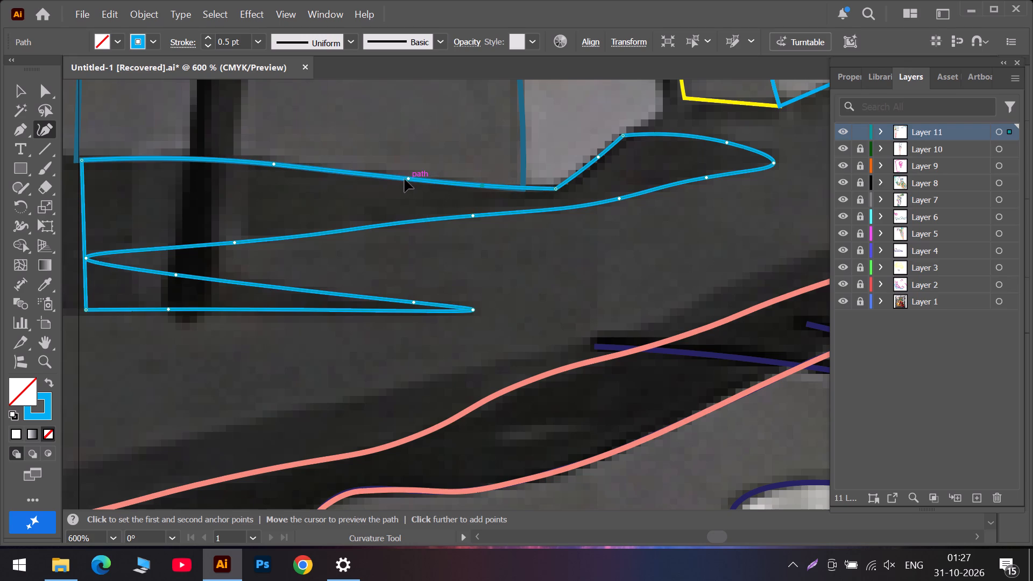
pyautogui.moveTo(405, 179); pyautogui.dragTo(398, 179)
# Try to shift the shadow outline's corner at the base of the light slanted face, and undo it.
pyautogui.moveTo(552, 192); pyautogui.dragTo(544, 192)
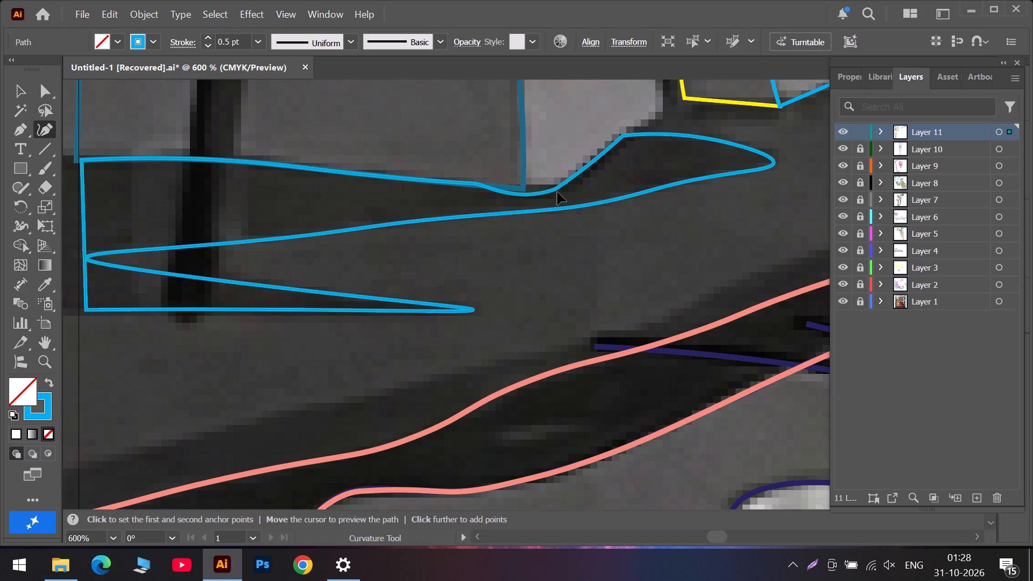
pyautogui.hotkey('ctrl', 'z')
# Nudge the shadow outline's corners at the base and upper end of the slanted edge to match the light face's silhouette.
pyautogui.moveTo(557, 191); pyautogui.dragTo(554, 192)
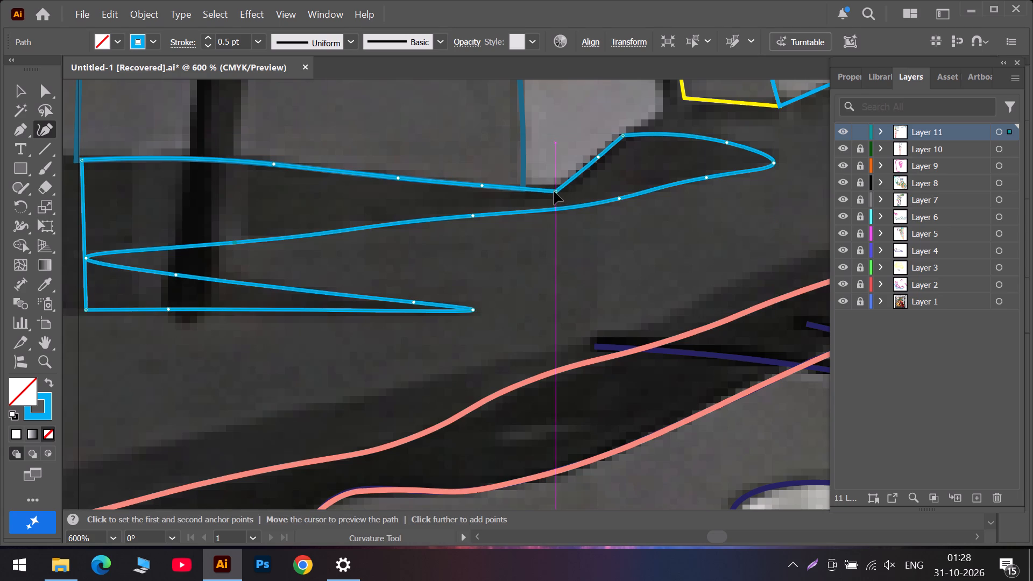
pyautogui.moveTo(554, 192); pyautogui.dragTo(553, 192)
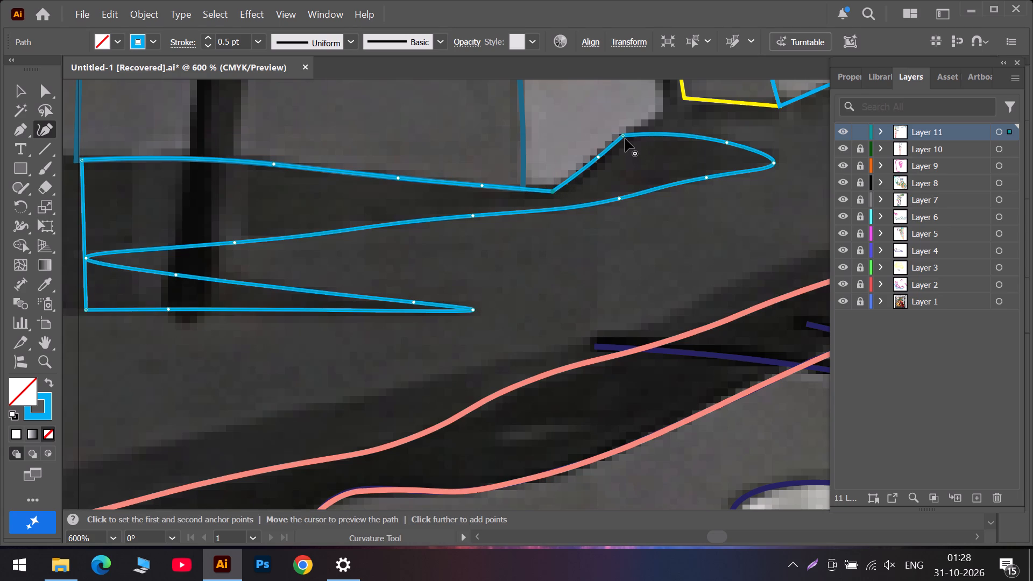
pyautogui.moveTo(624, 137); pyautogui.dragTo(618, 138)
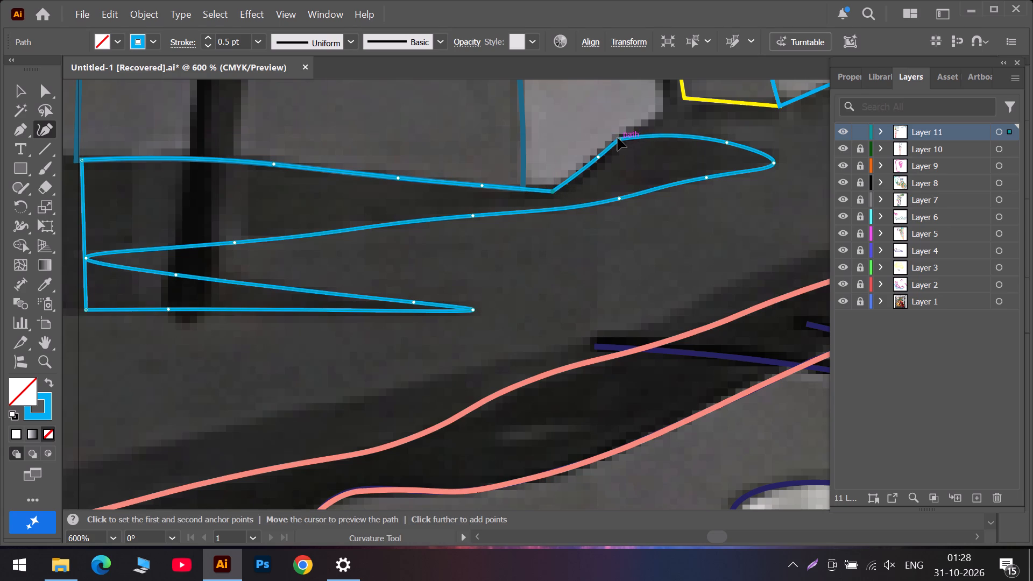
# Nudge the shadow outline's corner at the upper end of the slanted edge onto the light face's silhouette.
pyautogui.moveTo(618, 138); pyautogui.dragTo(617, 138)
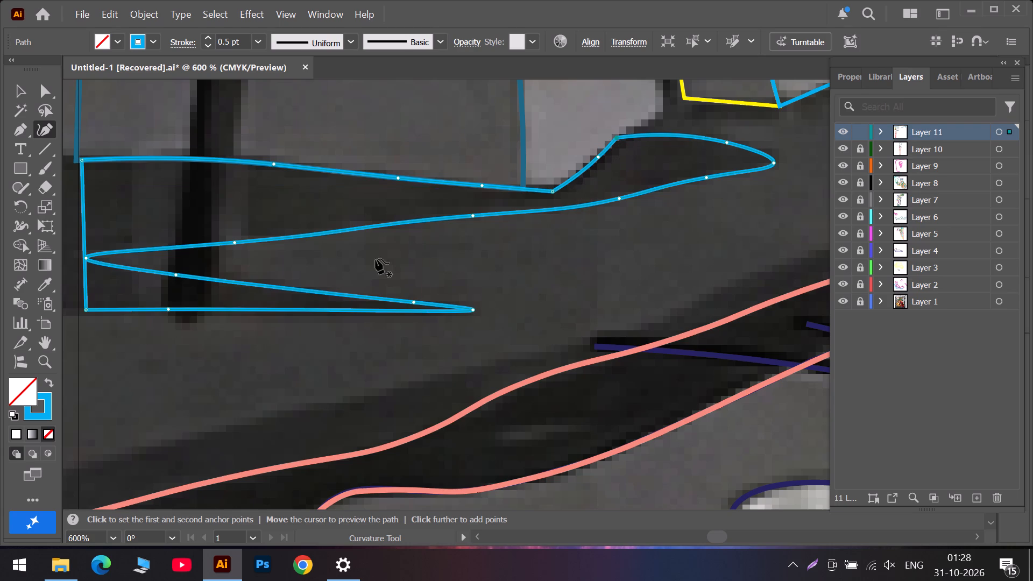
pyautogui.keyDown('alt'); pyautogui.scroll(-3, 136, 304); pyautogui.keyUp('alt')
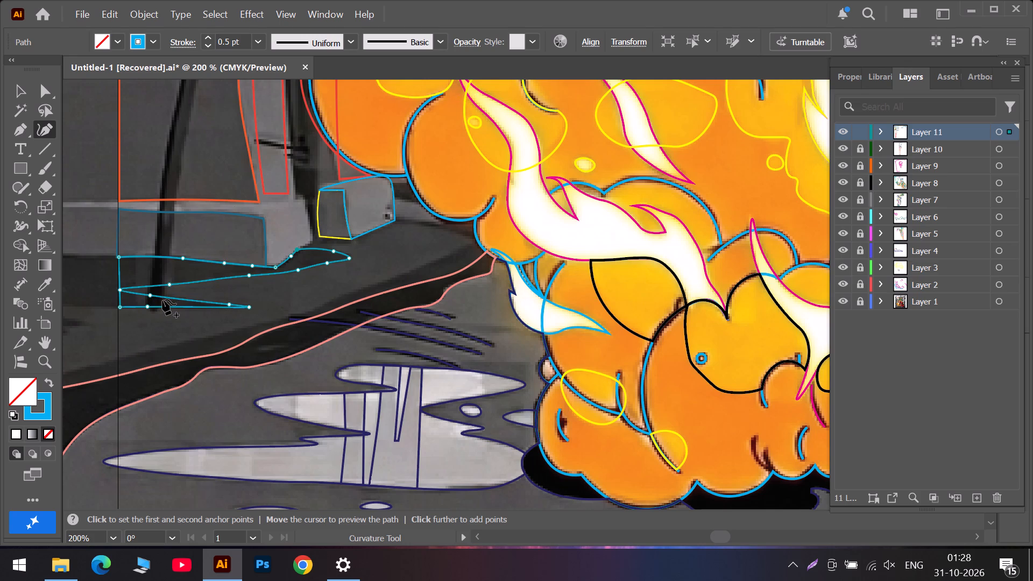
pyautogui.keyDown('alt'); pyautogui.scroll(3, 157, 301); pyautogui.keyUp('alt')
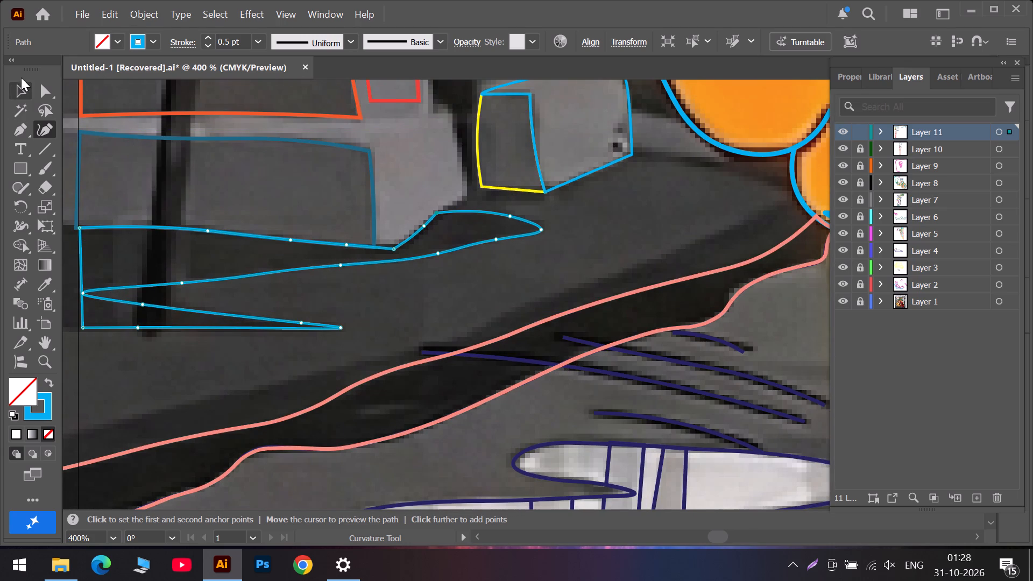
# Unlock Layer 10, pick up the 0.75 pt dark blue stroke from the block's front-face outline, and lock the layer again.
pyautogui.click(15, 90)
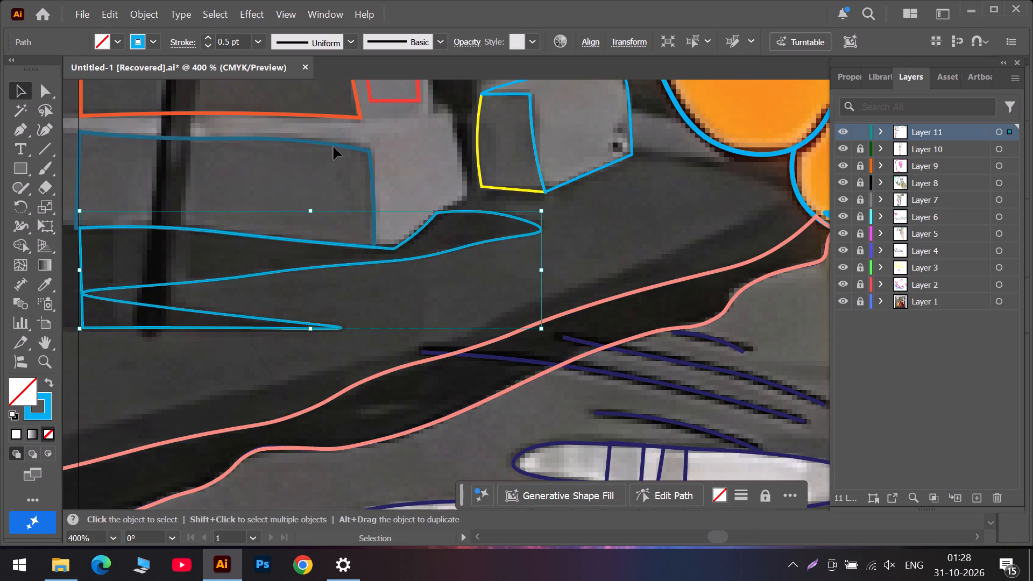
pyautogui.click(334, 147)
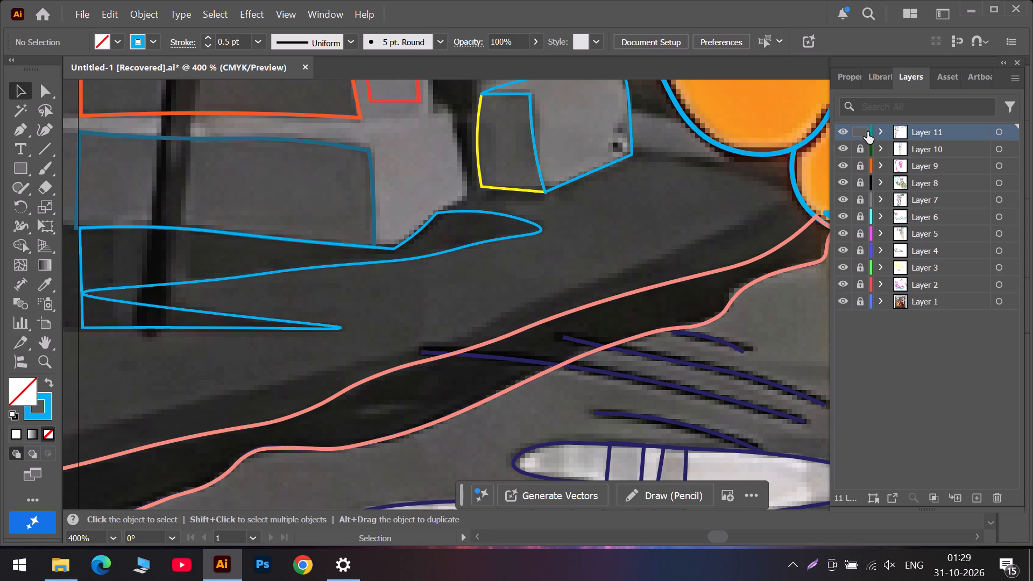
pyautogui.click(862, 148)
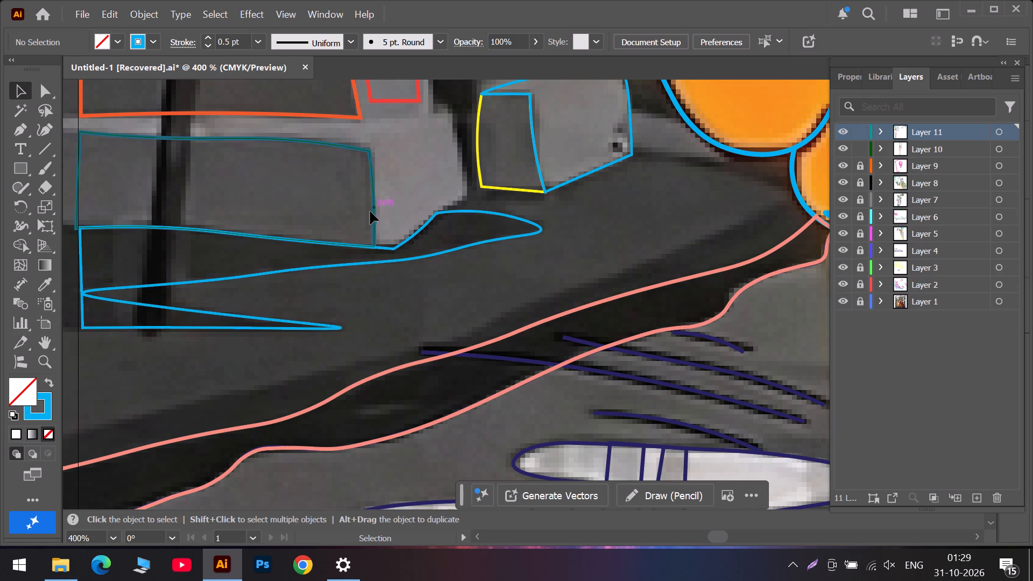
pyautogui.click(373, 218)
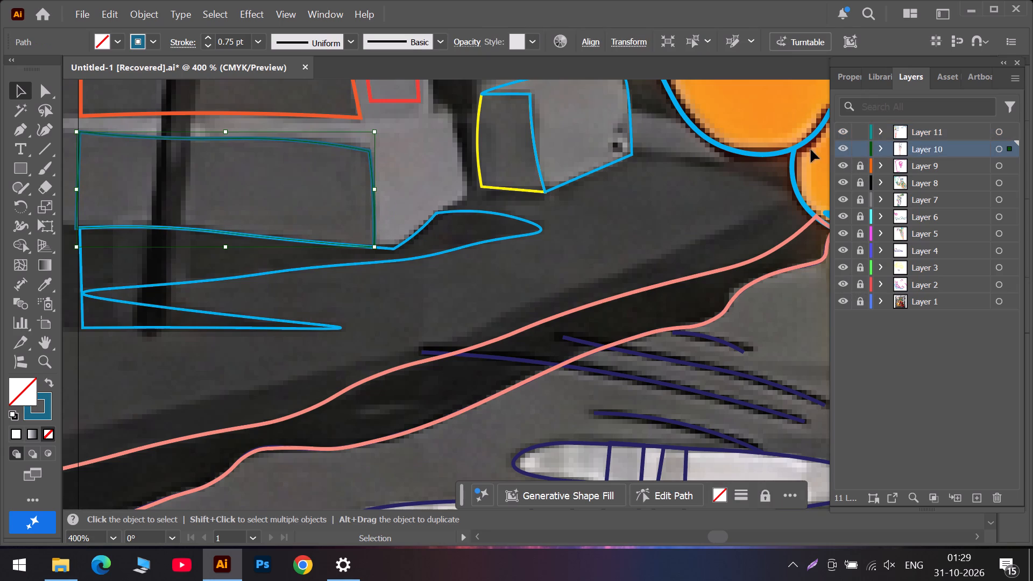
pyautogui.click(857, 152)
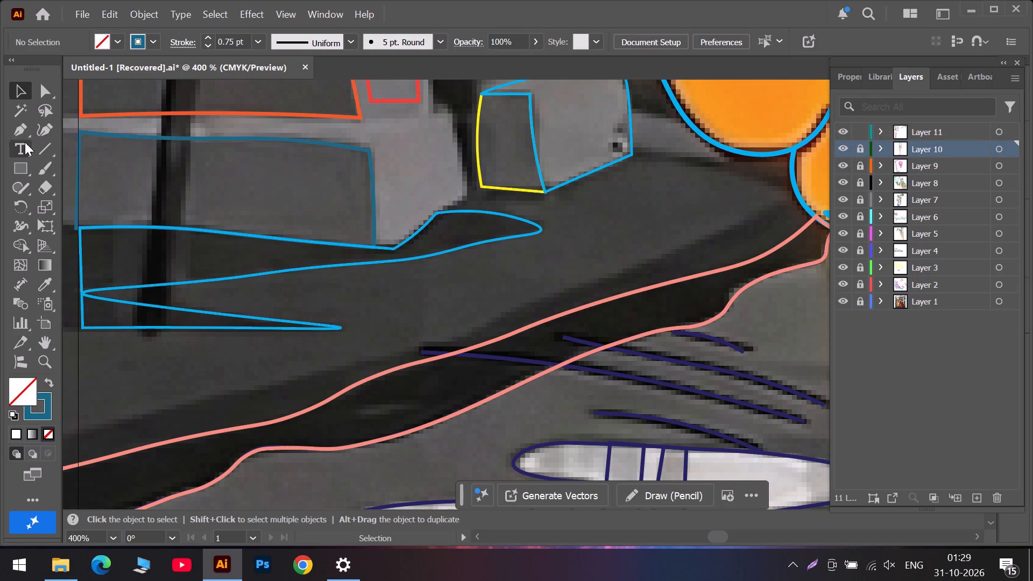
# On Layer 11, start a Curvature outline along the top of the block's light strip, with corners at the bend and upper outer end.
pyautogui.click(47, 126)
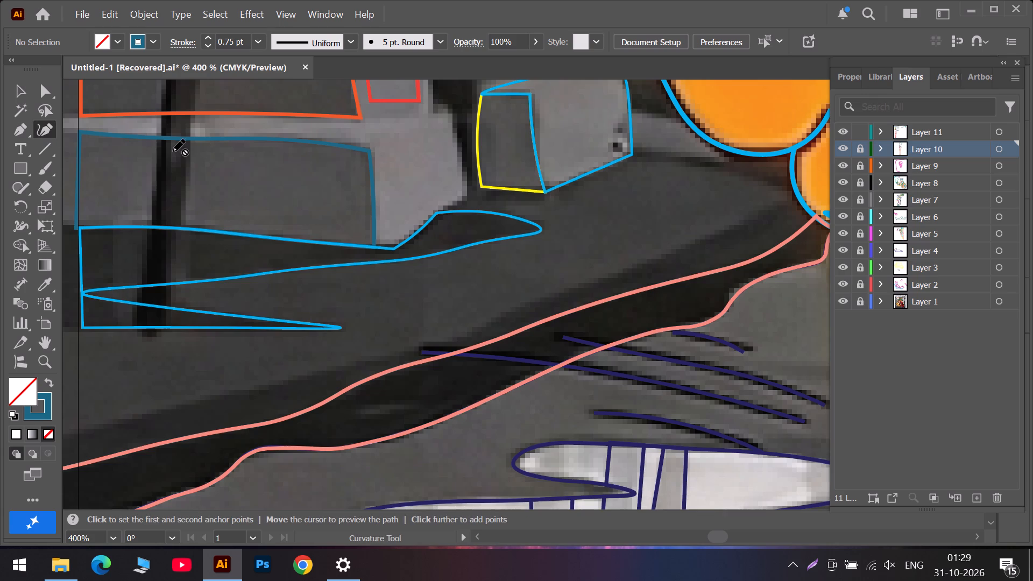
pyautogui.scroll(2, 173, 151)
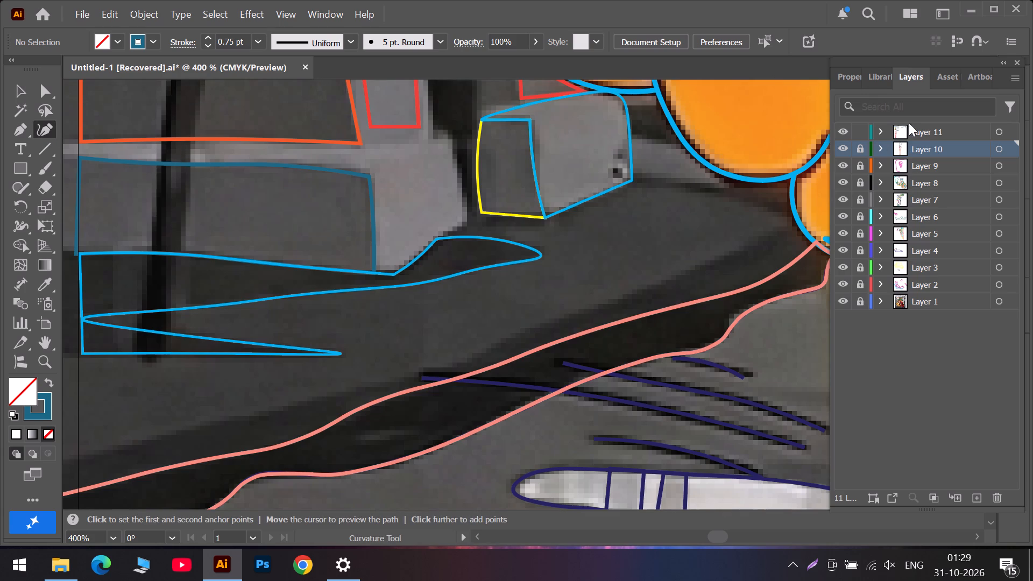
pyautogui.click(922, 130)
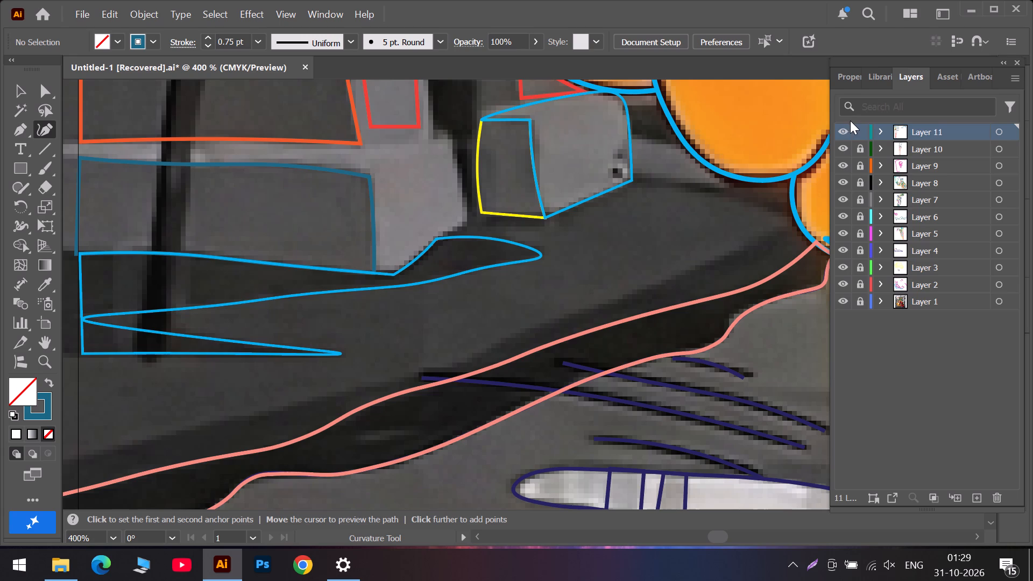
pyautogui.click(84, 144)
pyautogui.click(178, 140)
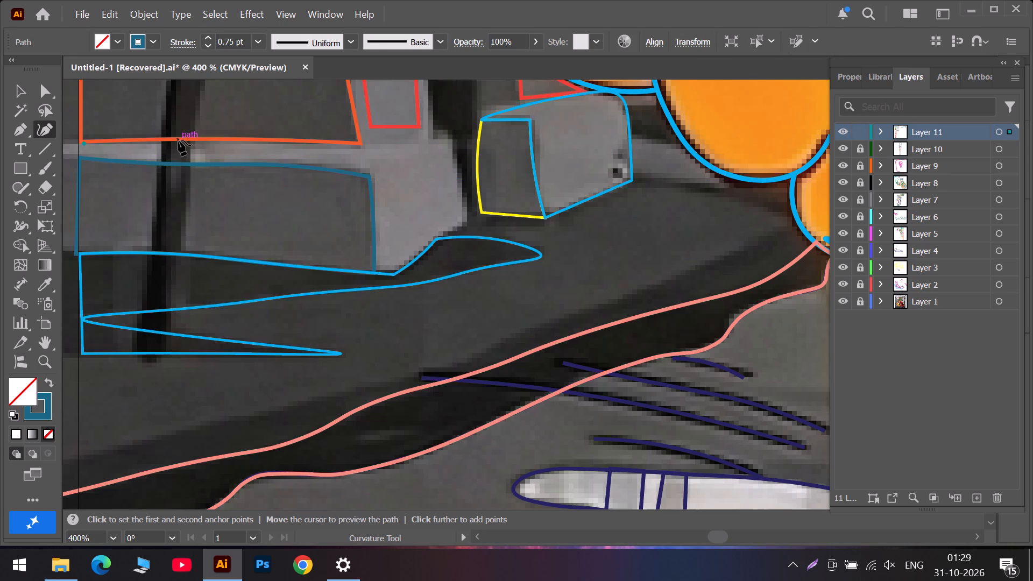
pyautogui.click(366, 148)
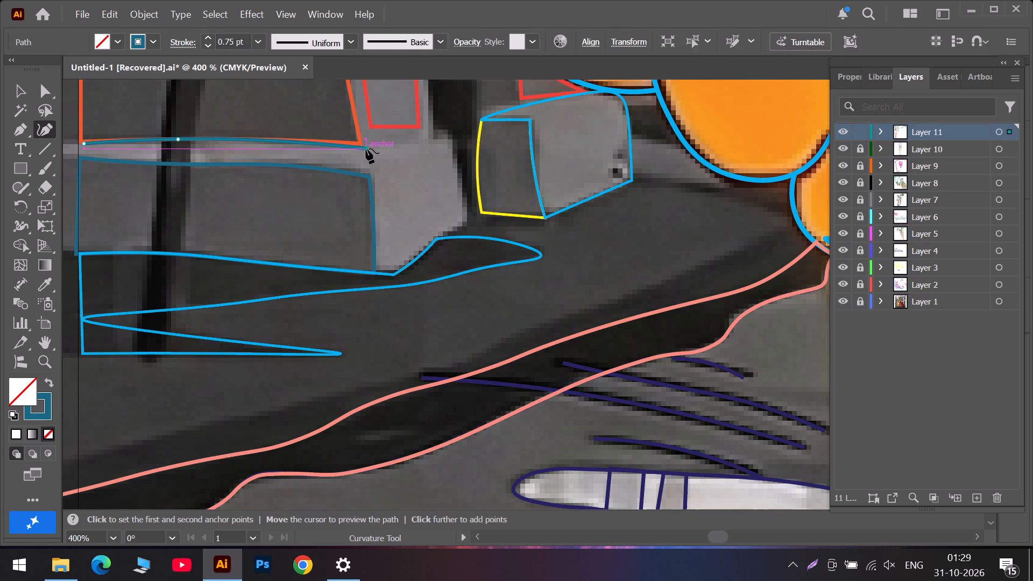
pyautogui.doubleClick(366, 148)
pyautogui.click(441, 135)
pyautogui.scroll(3, 443, 139)
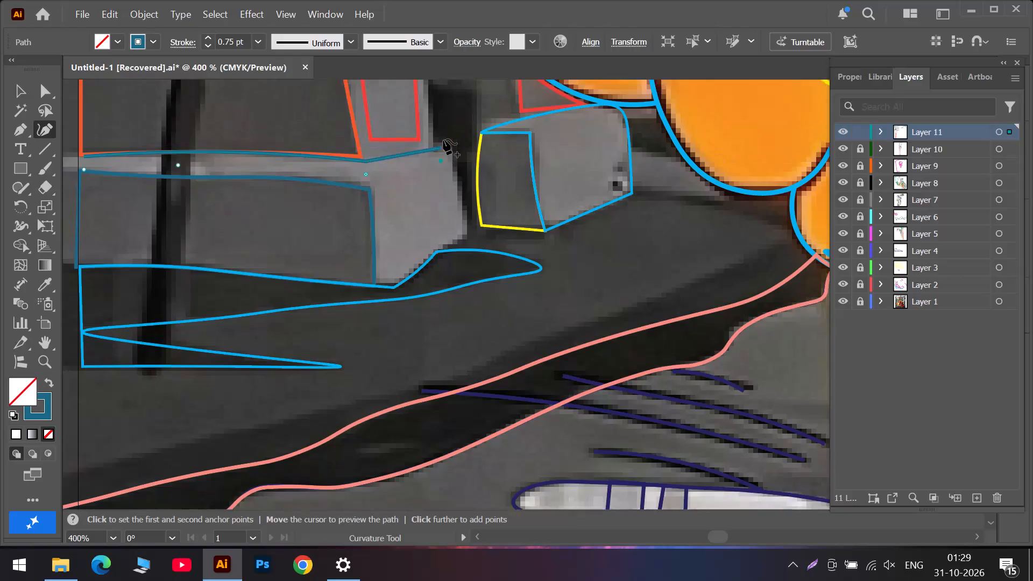
pyautogui.scroll(8, 443, 139)
pyautogui.scroll(-6, 469, 221)
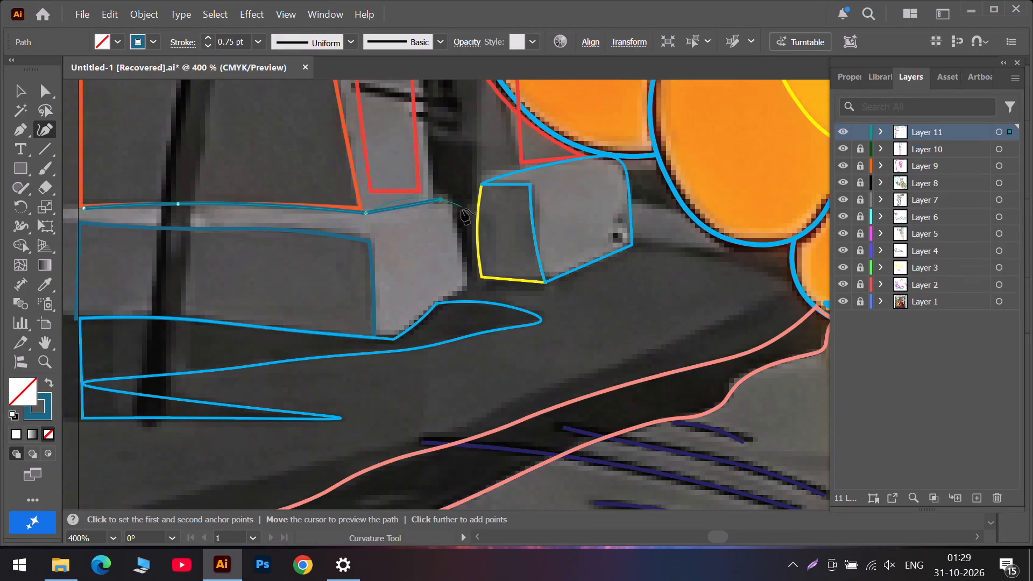
pyautogui.doubleClick(442, 200)
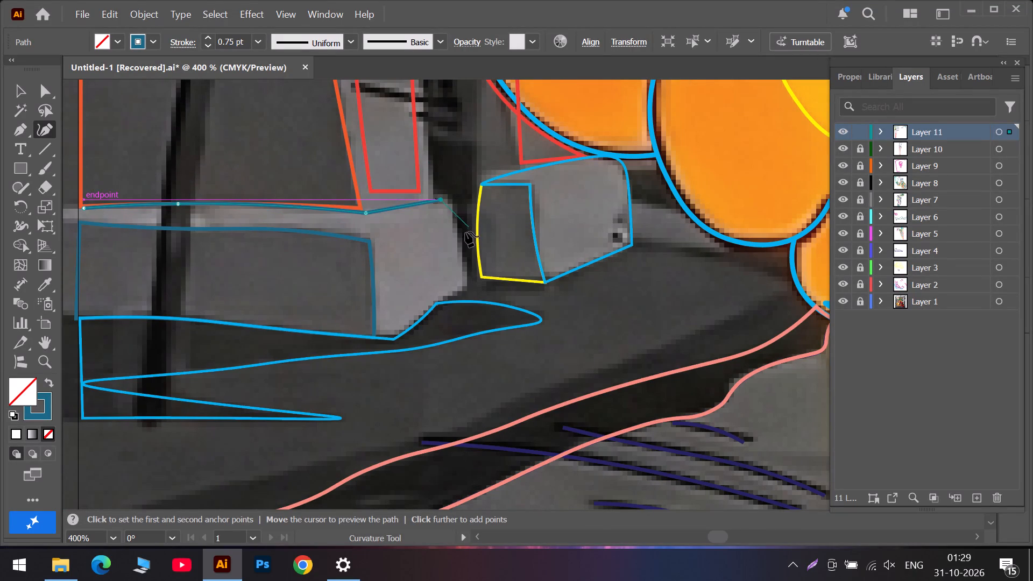
# Continue the outline down the light face's outer edge and along its slanted lower edge to the base.
pyautogui.click(458, 242)
pyautogui.scroll(-4, 463, 262)
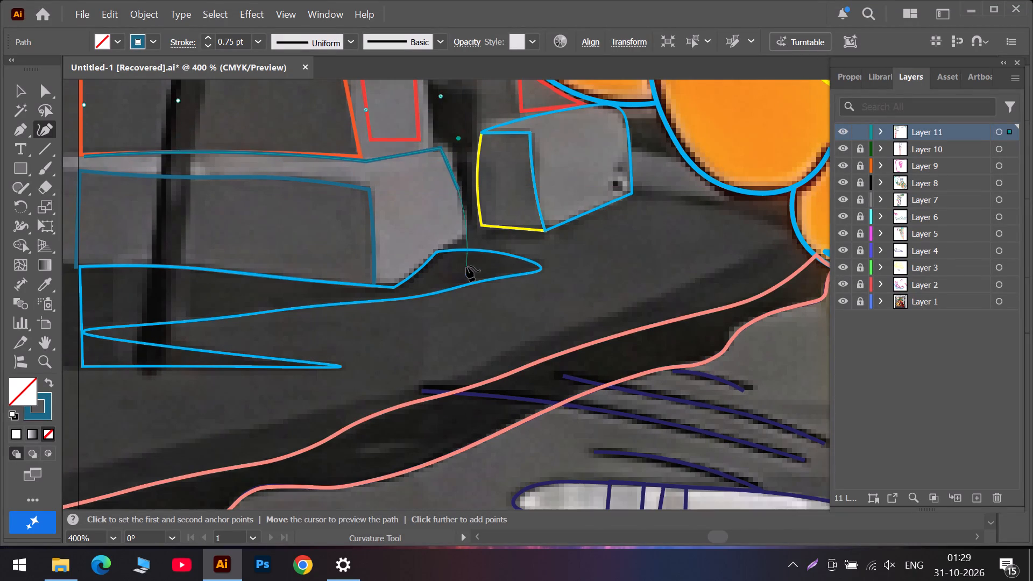
pyautogui.doubleClick(469, 235)
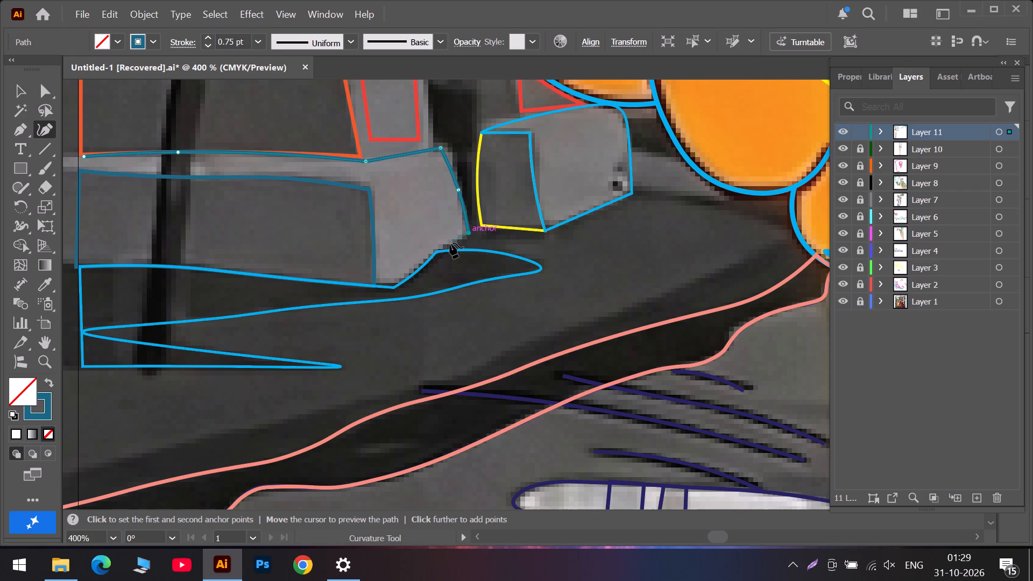
pyautogui.click(450, 243)
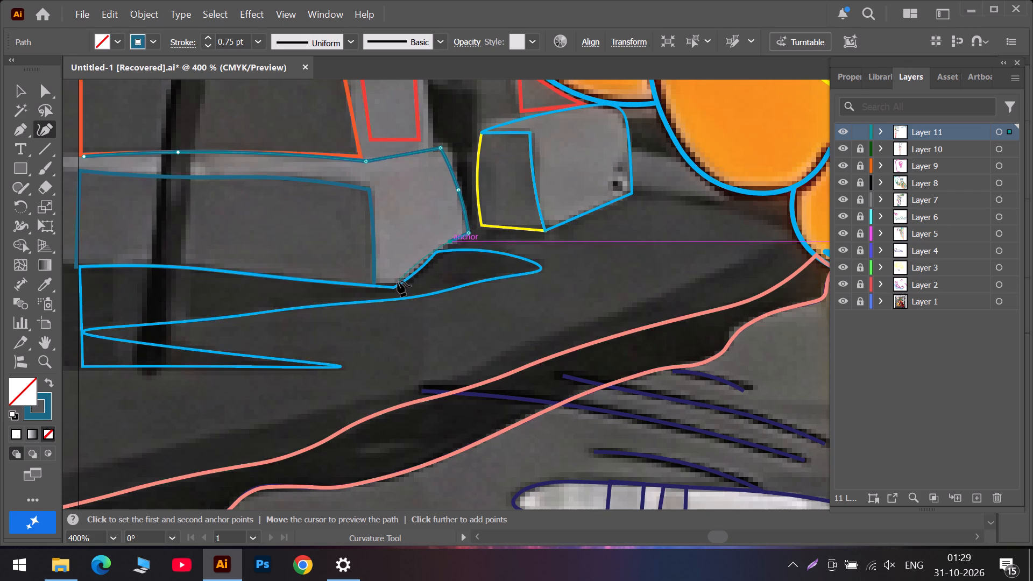
pyautogui.click(398, 281)
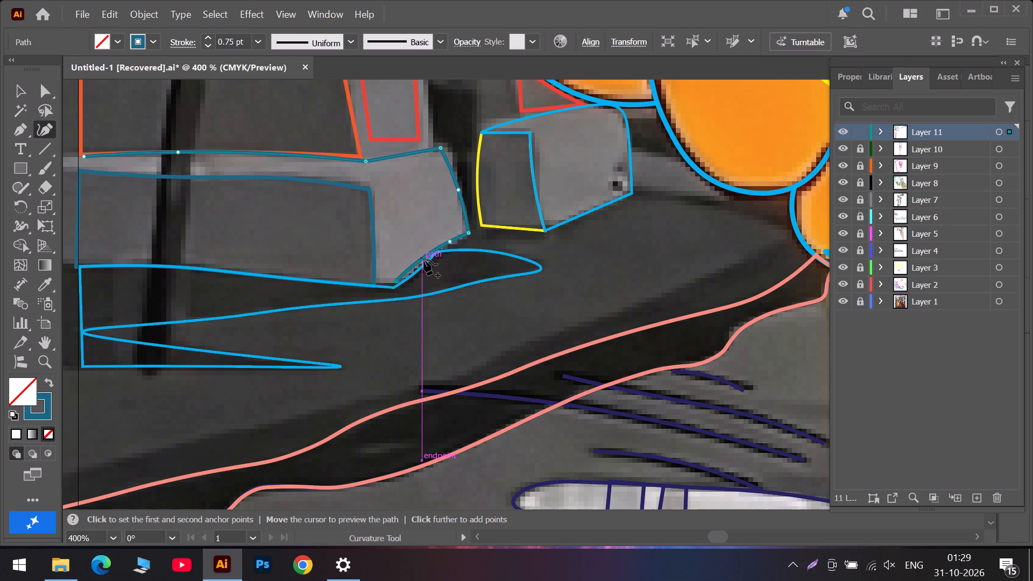
pyautogui.click(424, 260)
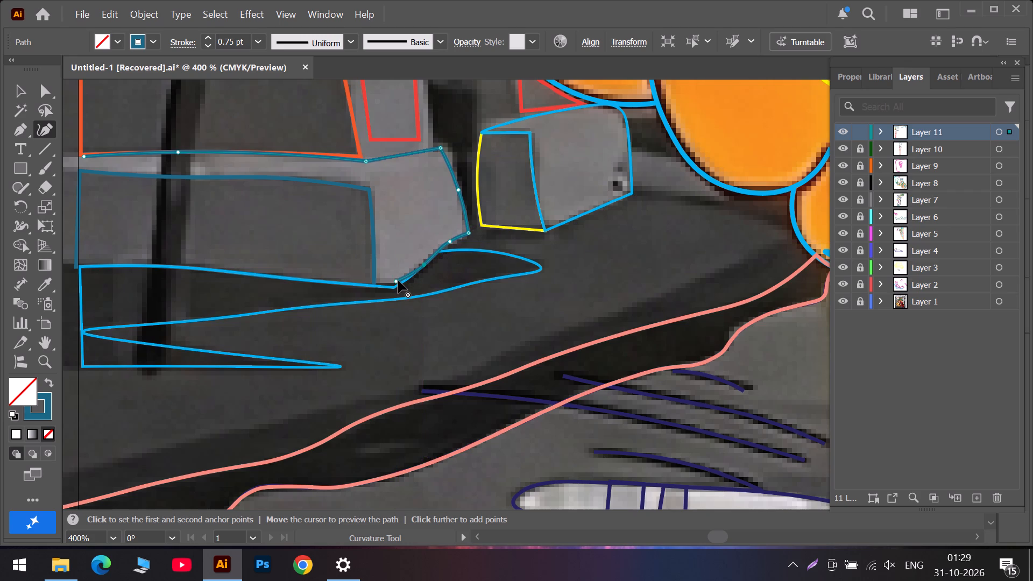
pyautogui.click(398, 280)
pyautogui.click(399, 281)
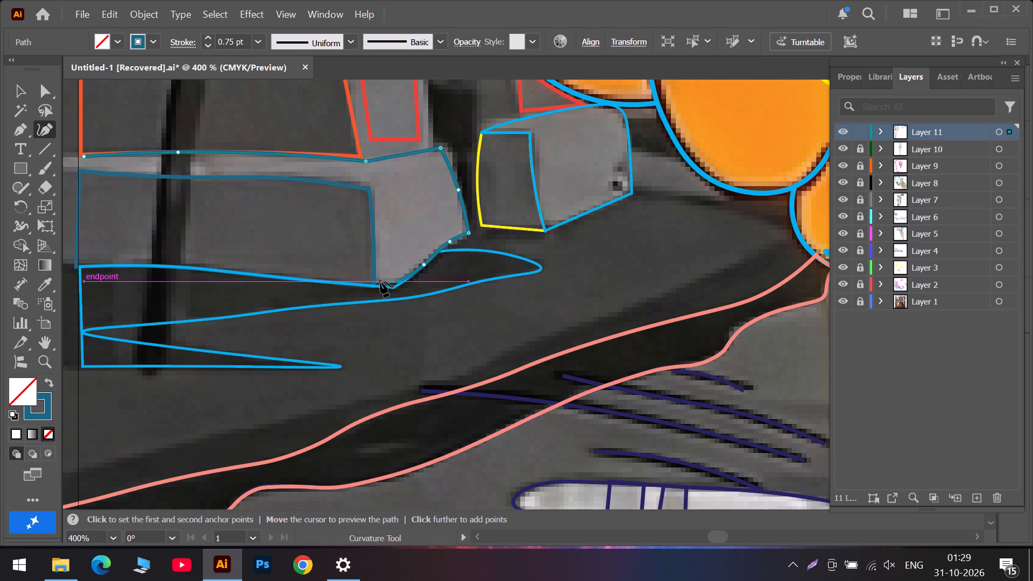
# Trace the light face's inner edge and the underside of the light strip with sharp corners, and close the outline at its start.
pyautogui.doubleClick(380, 282)
pyautogui.click(373, 192)
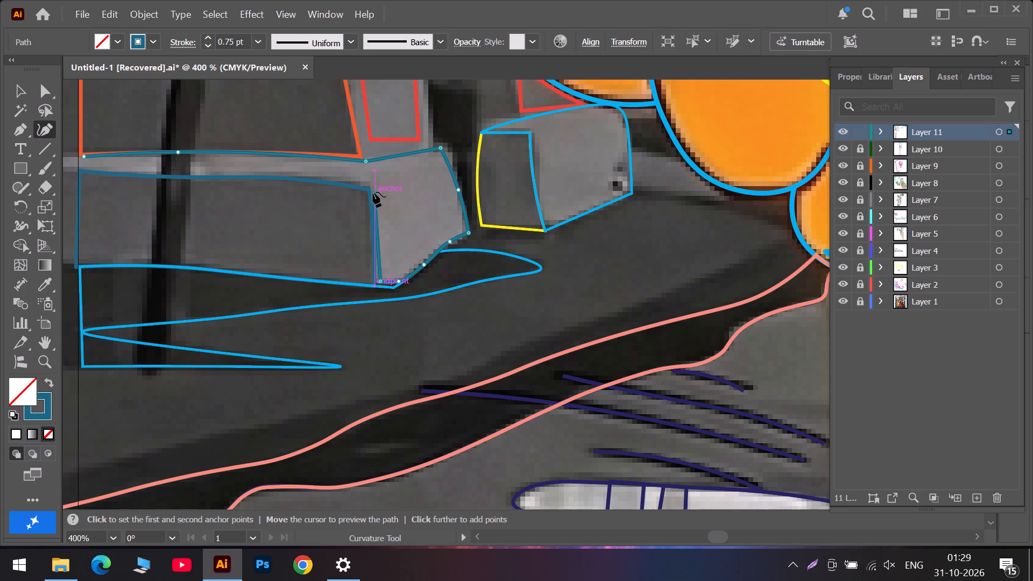
pyautogui.click(312, 178)
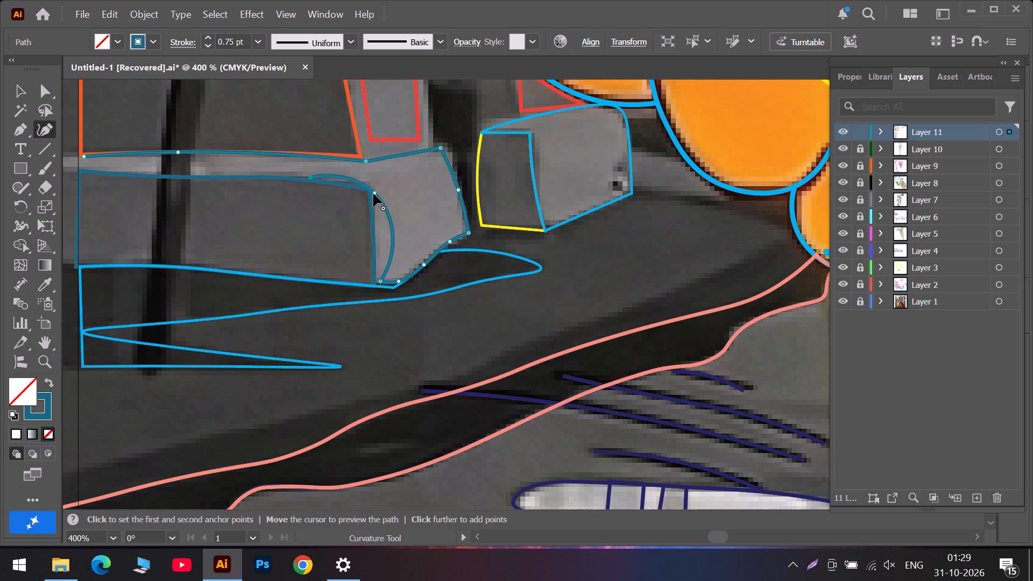
pyautogui.doubleClick(373, 194)
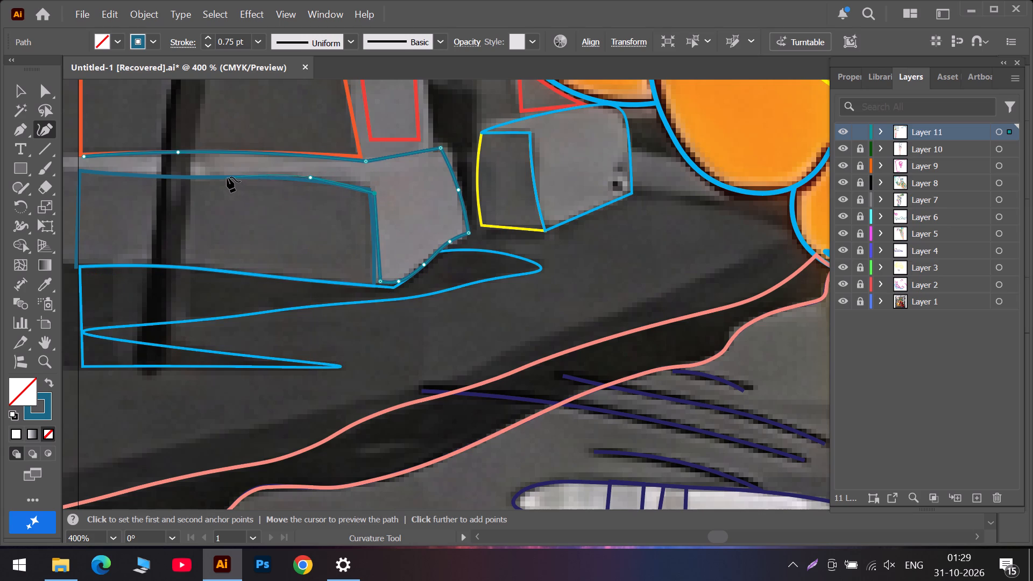
pyautogui.moveTo(208, 171); pyautogui.dragTo(203, 171)
pyautogui.doubleClick(83, 163)
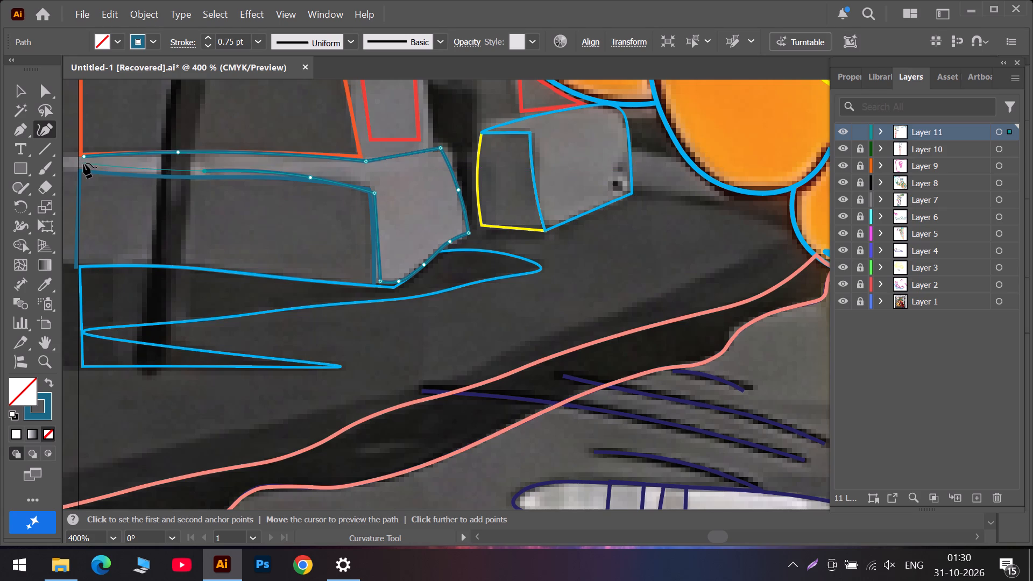
pyautogui.doubleClick(84, 158)
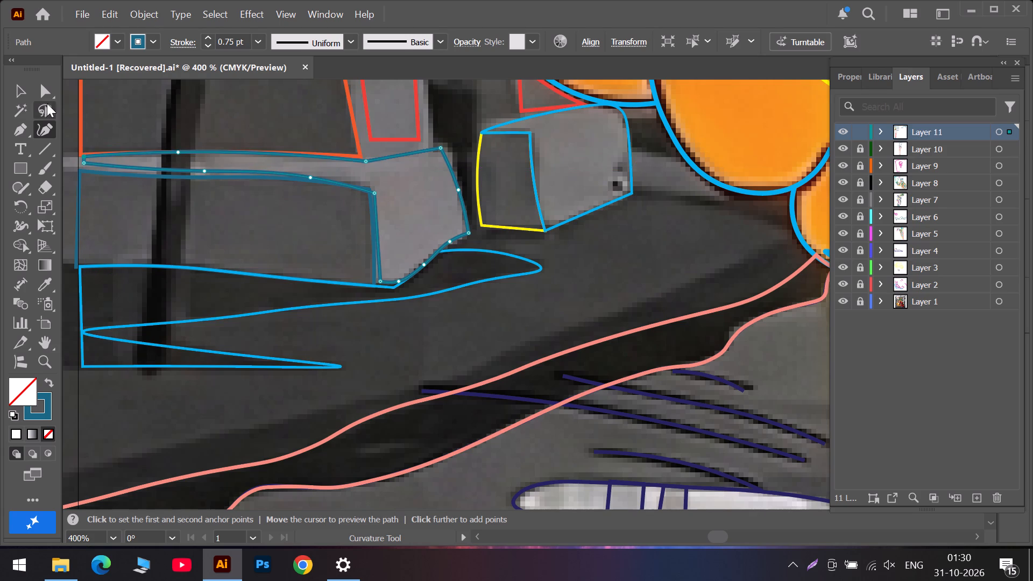
# Set the light face outline's stroke colour to light orange.
pyautogui.click(153, 45)
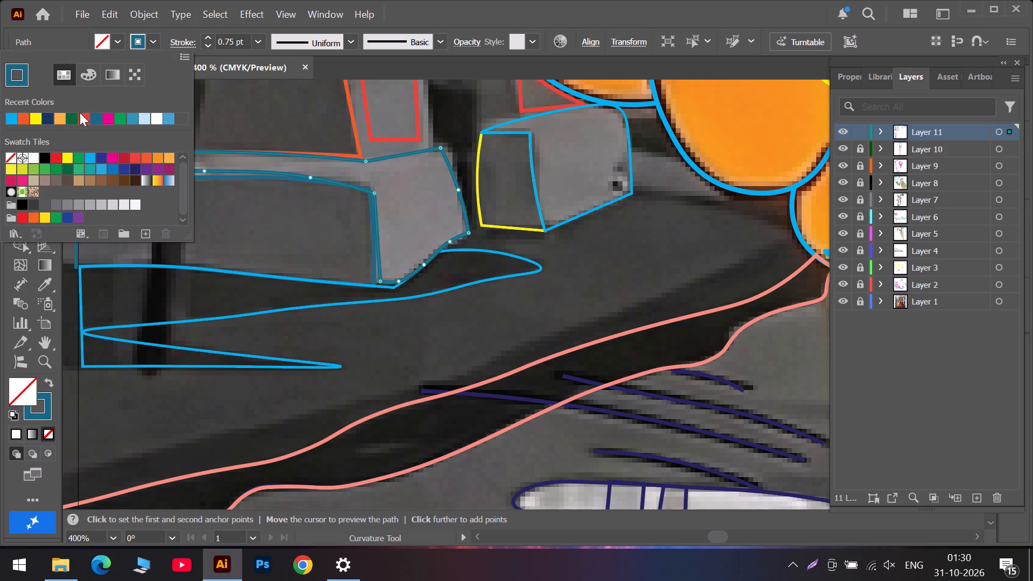
pyautogui.click(55, 117)
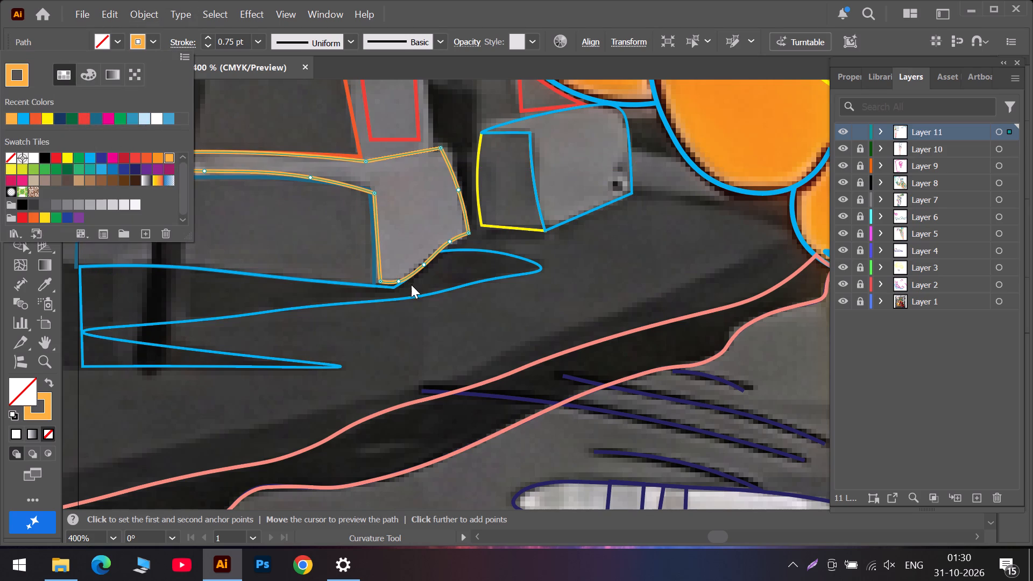
pyautogui.click(381, 280)
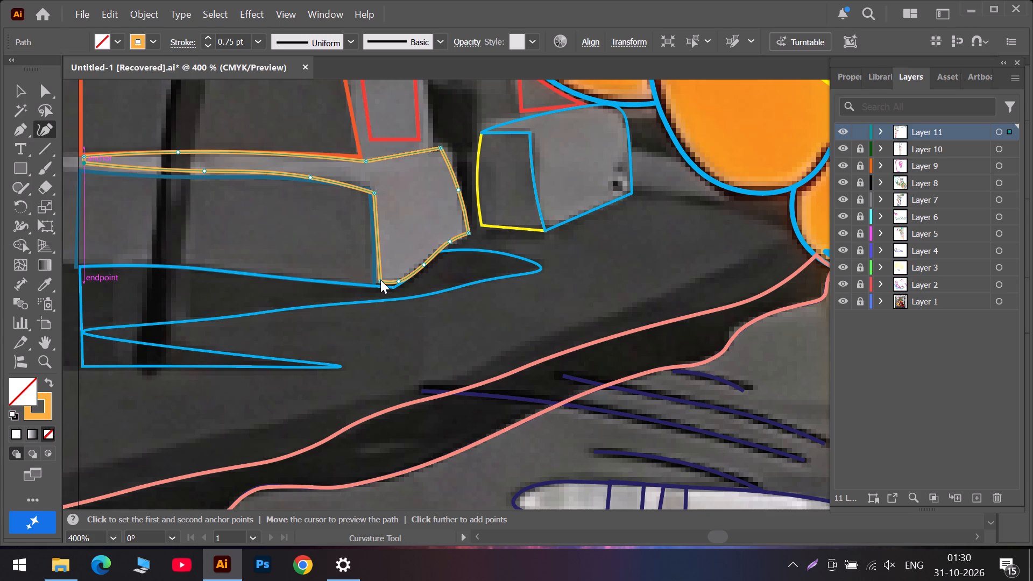
# Move the orange outline's two base points onto the block and shadow outlines, making the outer one a sharp corner.
pyautogui.keyDown('alt'); pyautogui.scroll(3, 381, 274); pyautogui.keyUp('alt')
pyautogui.scroll(-2, 408, 291)
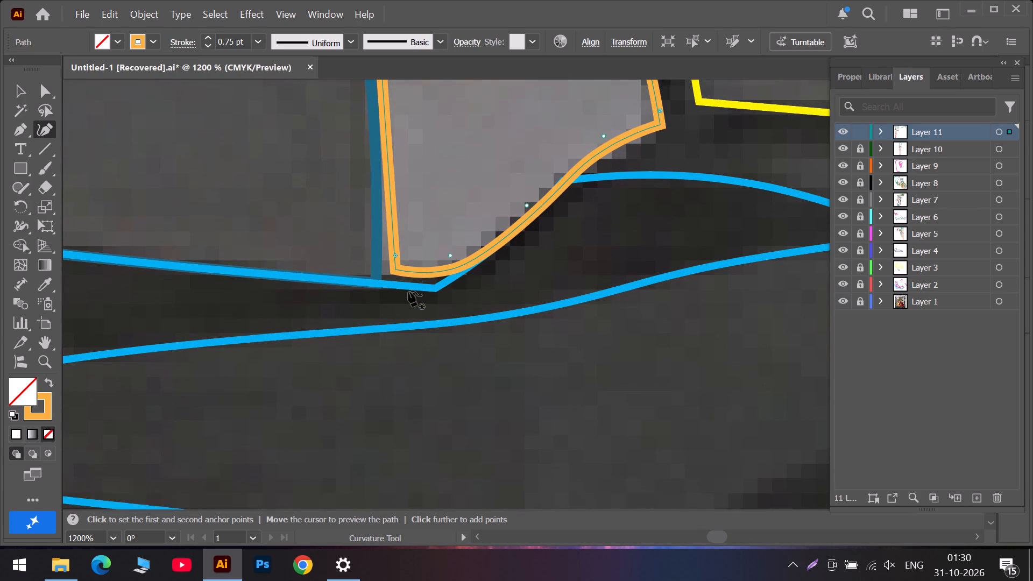
pyautogui.scroll(-2, 408, 291)
pyautogui.moveTo(395, 242); pyautogui.dragTo(384, 245)
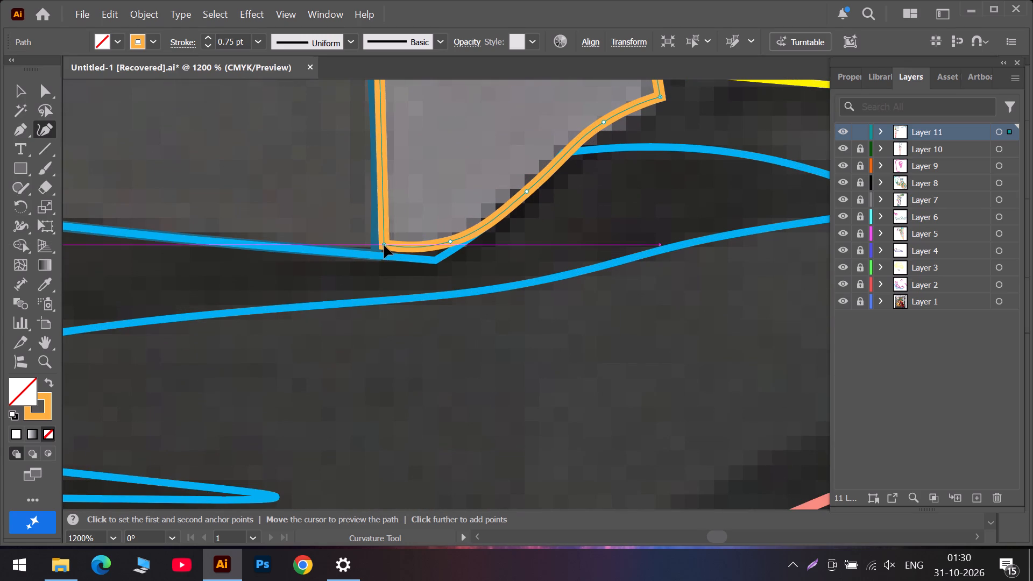
pyautogui.moveTo(384, 245); pyautogui.dragTo(379, 254)
pyautogui.doubleClick(448, 242)
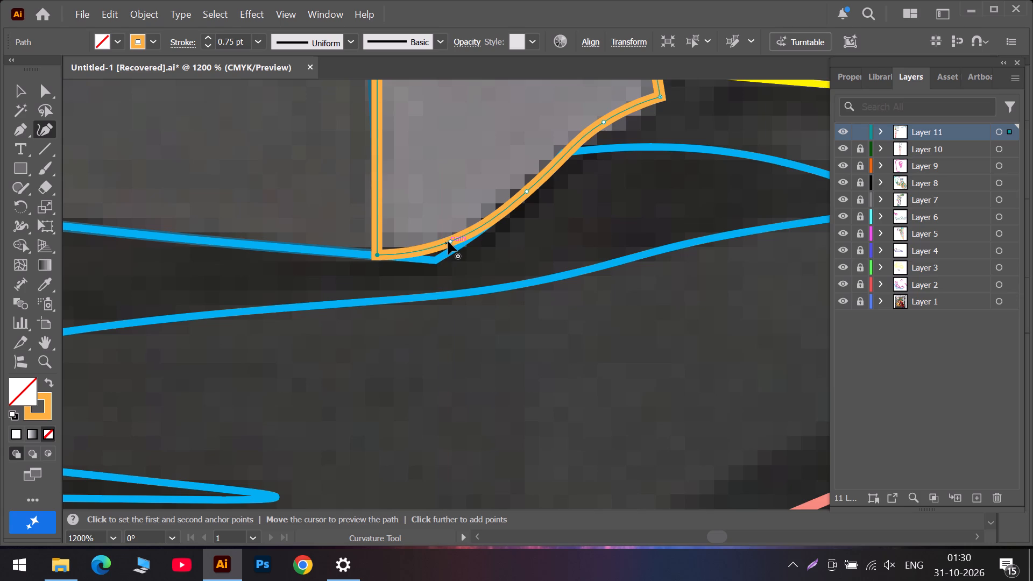
pyautogui.moveTo(448, 242); pyautogui.dragTo(432, 261)
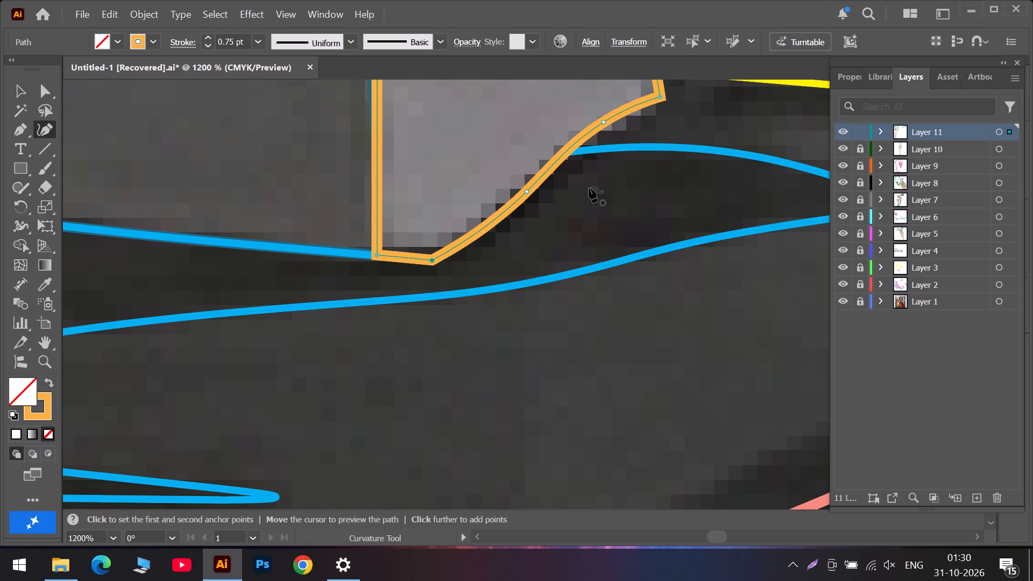
# Move the orange outline's inner corner onto the dark blue block outline and bend the inner vertical edge to follow it.
pyautogui.scroll(4, 590, 187)
pyautogui.scroll(5, 687, 166)
pyautogui.scroll(1, 464, 206)
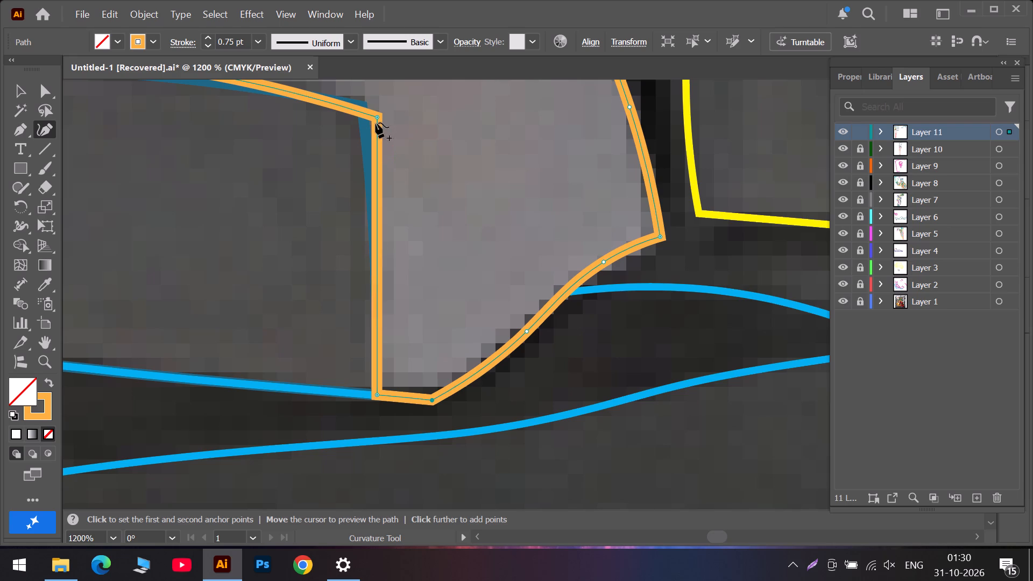
pyautogui.moveTo(378, 119); pyautogui.dragTo(363, 108)
pyautogui.moveTo(367, 226); pyautogui.dragTo(368, 229)
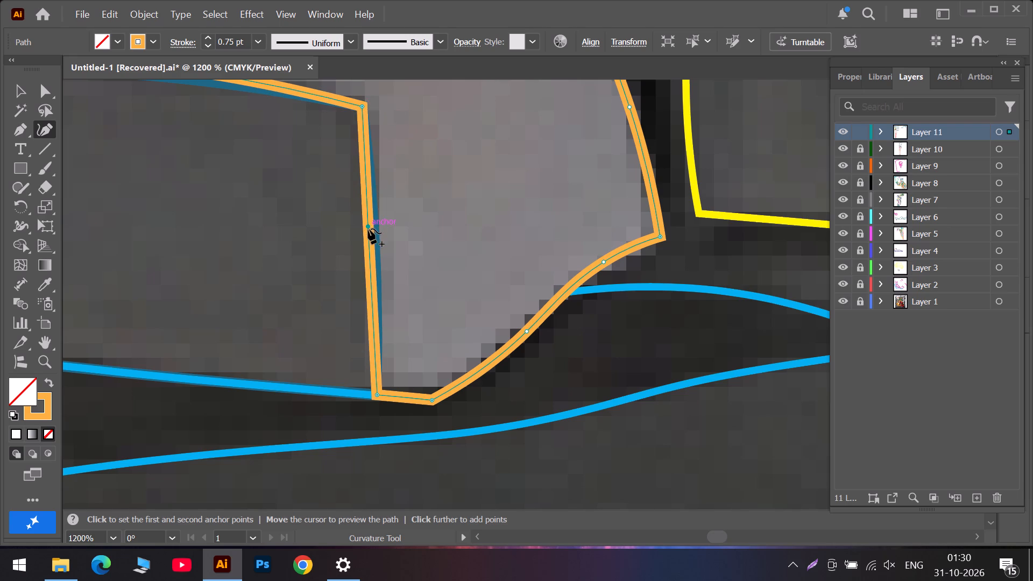
pyautogui.moveTo(368, 229); pyautogui.dragTo(374, 240)
# Reposition the curve points along the light strip's underside so the orange outline follows the dark blue block outline.
pyautogui.scroll(5, 270, 192)
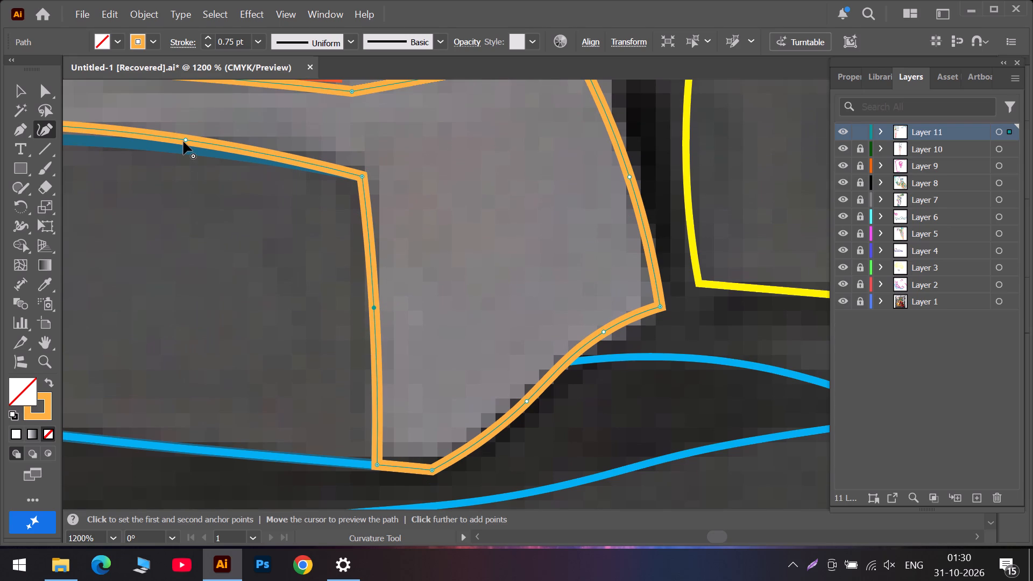
pyautogui.moveTo(185, 140); pyautogui.dragTo(180, 145)
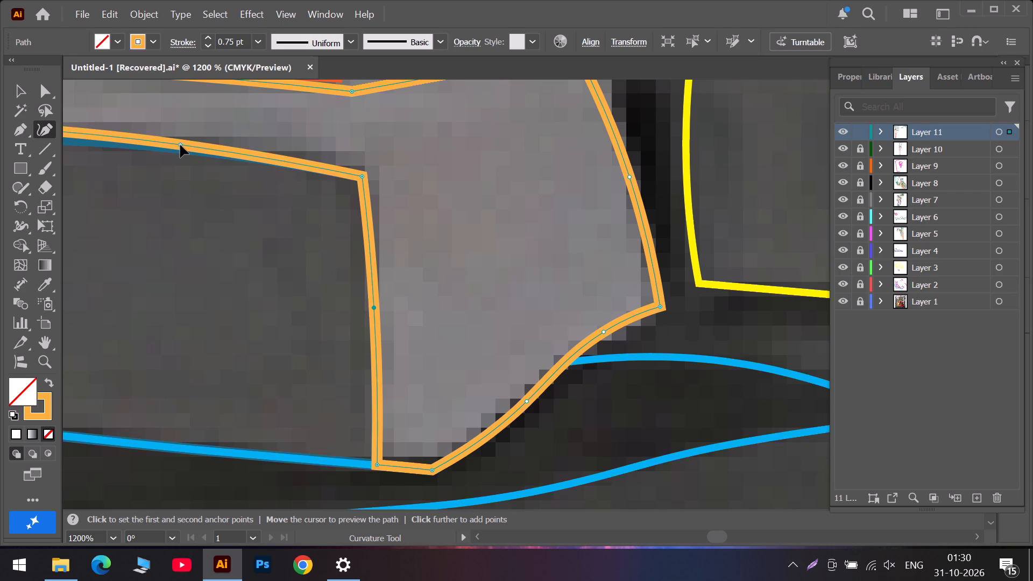
pyautogui.moveTo(180, 145); pyautogui.dragTo(179, 148)
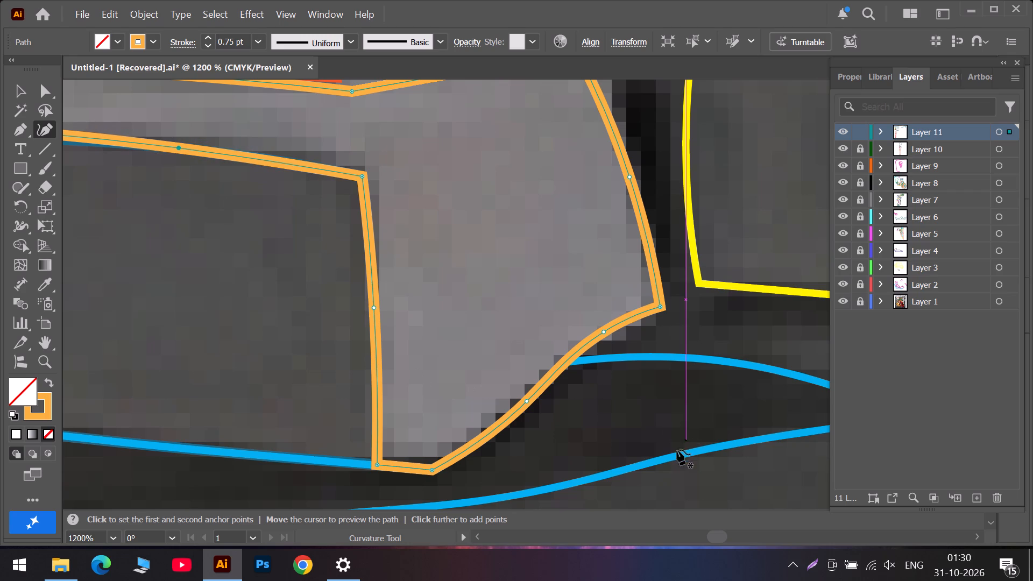
pyautogui.click(694, 536)
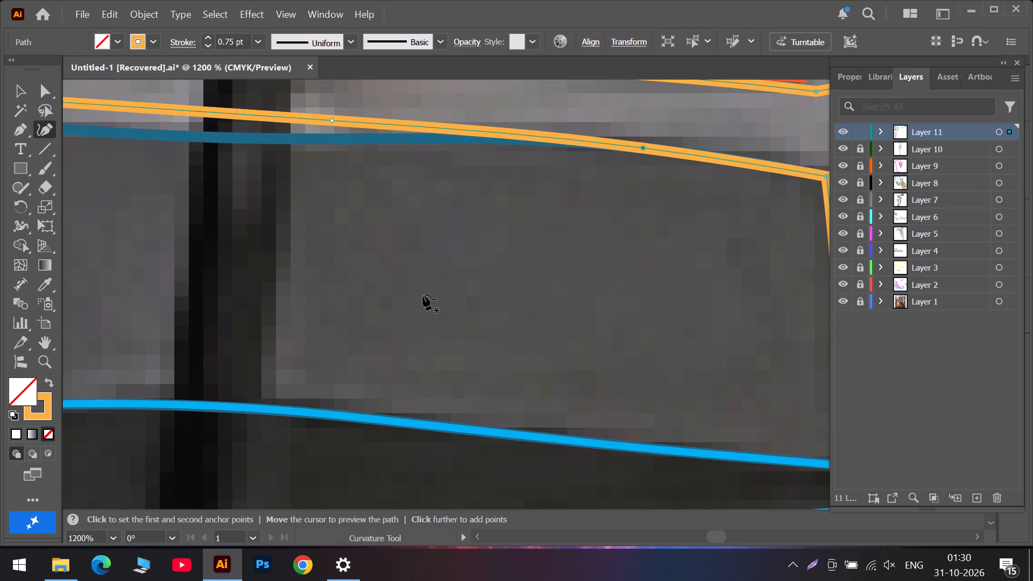
pyautogui.moveTo(330, 119); pyautogui.dragTo(348, 127)
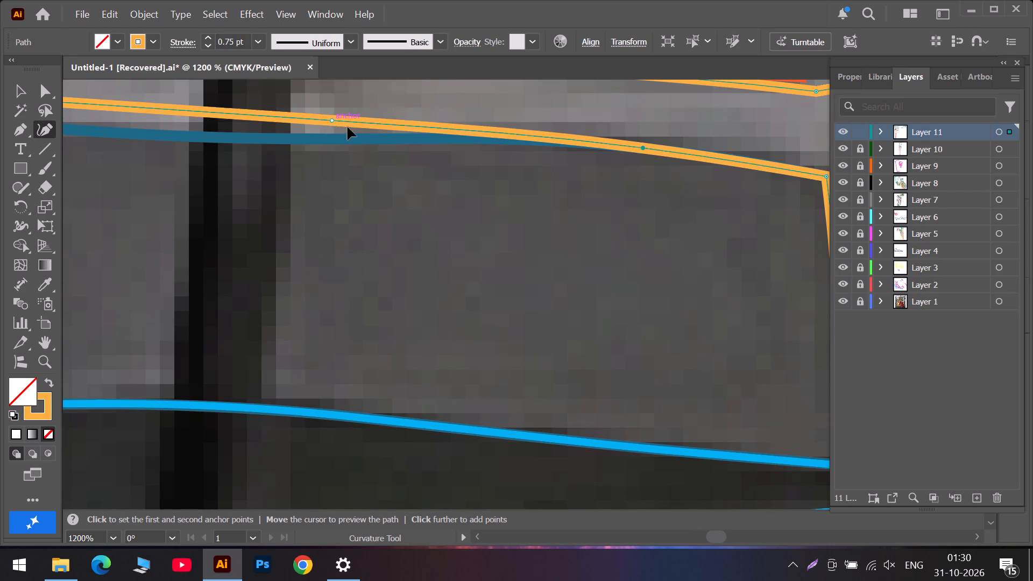
pyautogui.moveTo(348, 127); pyautogui.dragTo(448, 139)
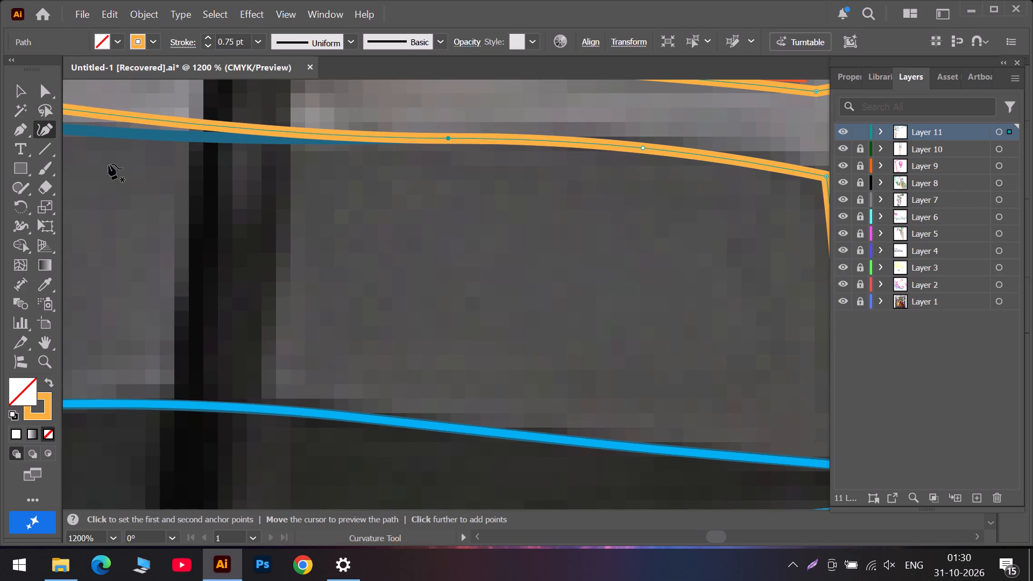
pyautogui.moveTo(124, 118); pyautogui.dragTo(153, 133)
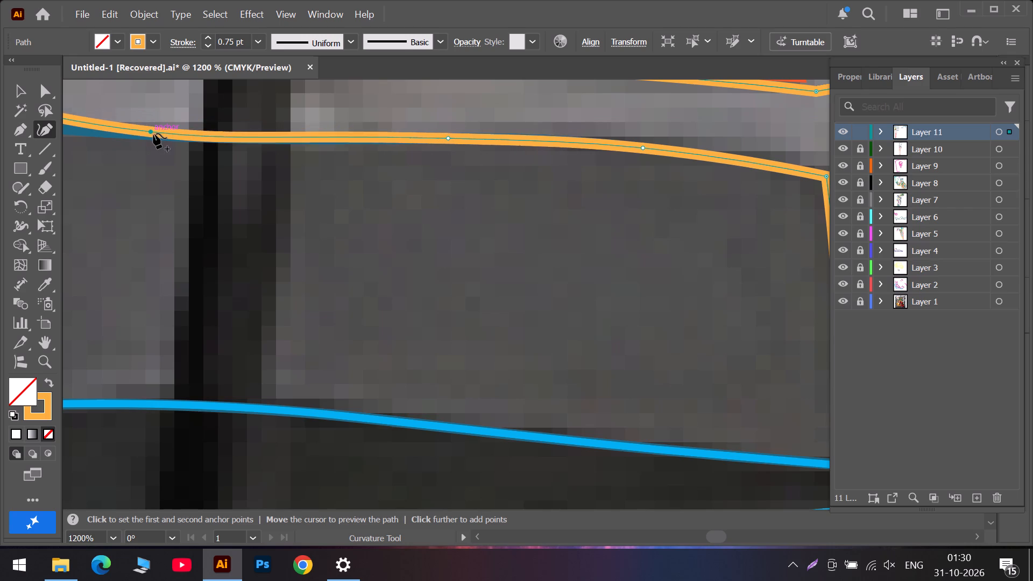
pyautogui.moveTo(153, 133); pyautogui.dragTo(155, 134)
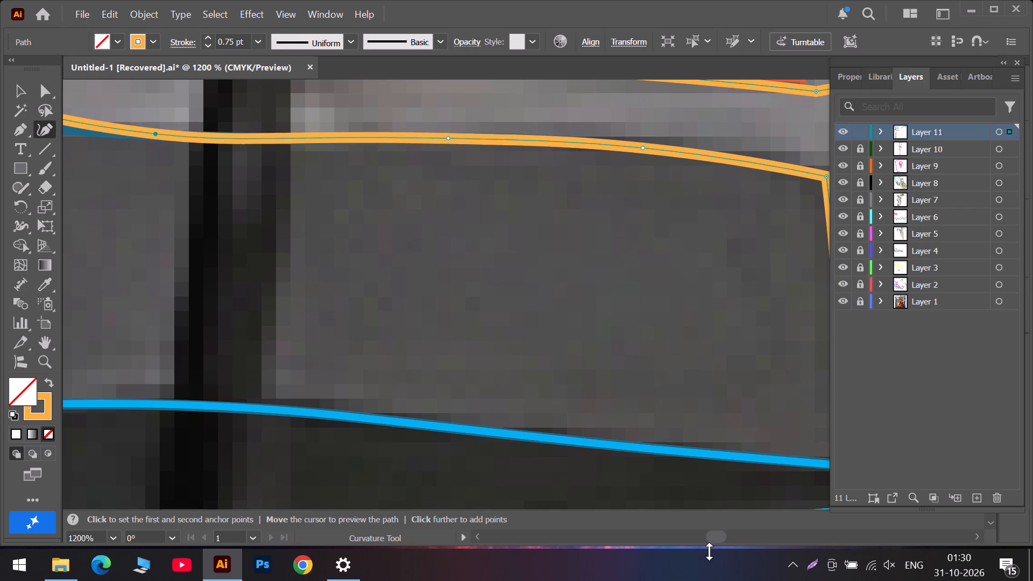
# Move the two corner points at the light strip's far end onto the dark blue and red-orange outlines.
pyautogui.click(694, 542)
pyautogui.scroll(4, 423, 100)
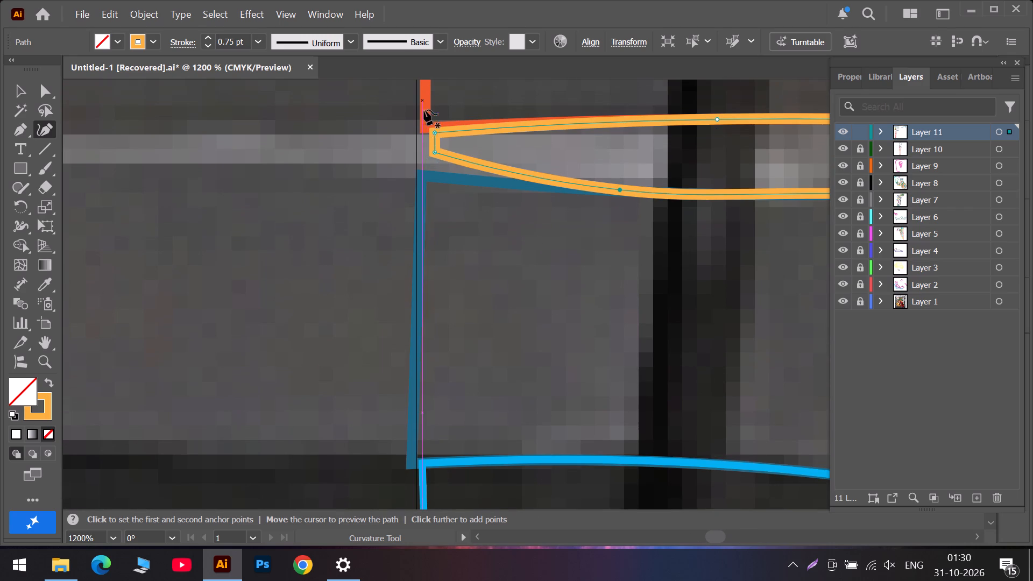
pyautogui.moveTo(436, 154); pyautogui.dragTo(426, 173)
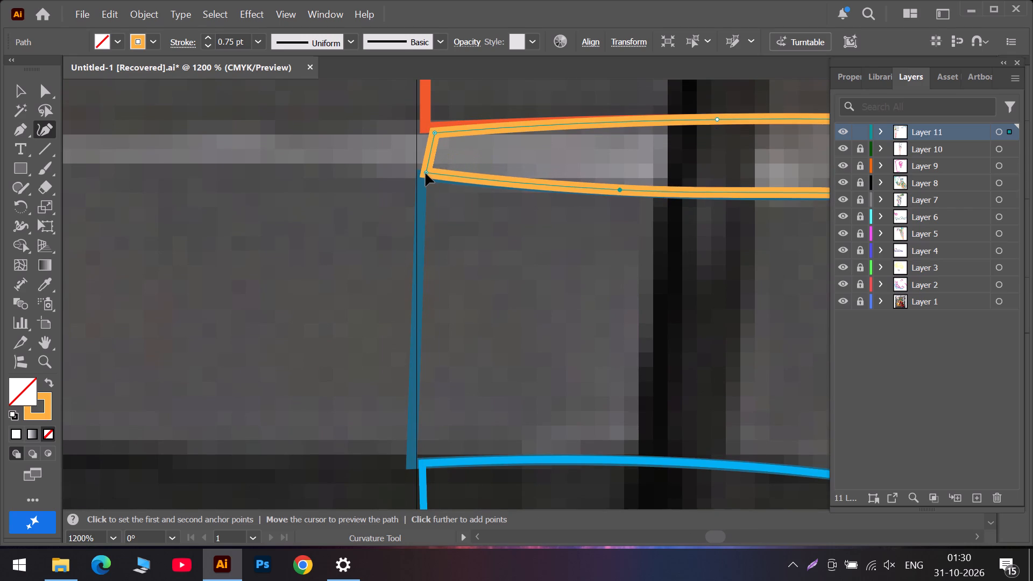
pyautogui.moveTo(426, 173); pyautogui.dragTo(424, 174)
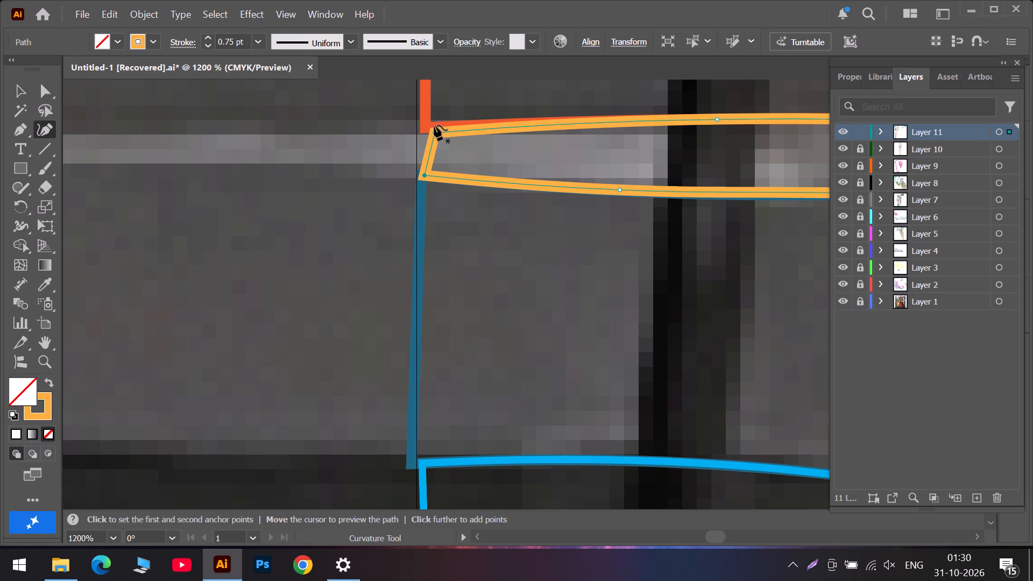
pyautogui.moveTo(434, 133); pyautogui.dragTo(423, 129)
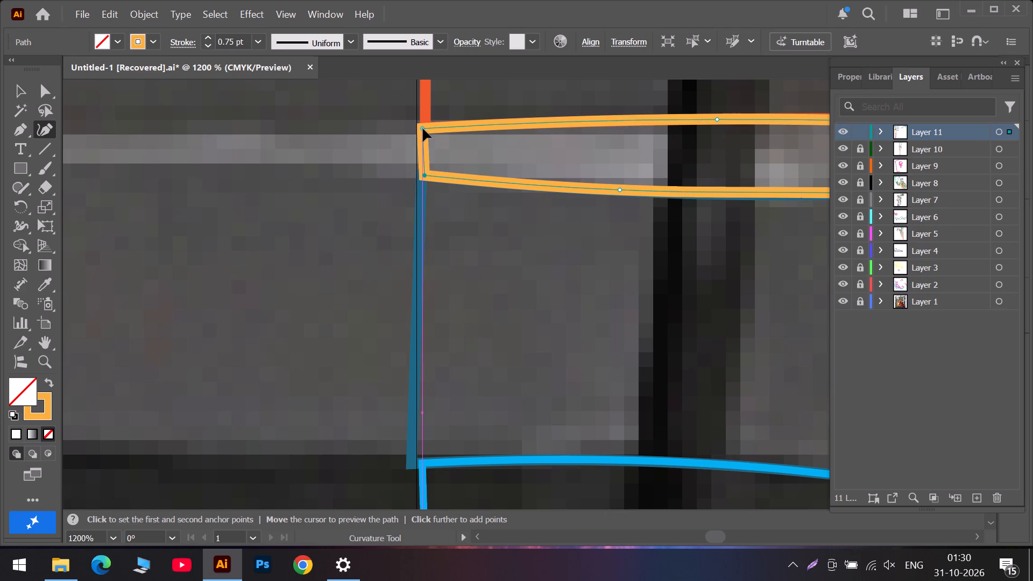
pyautogui.moveTo(423, 129); pyautogui.dragTo(422, 129)
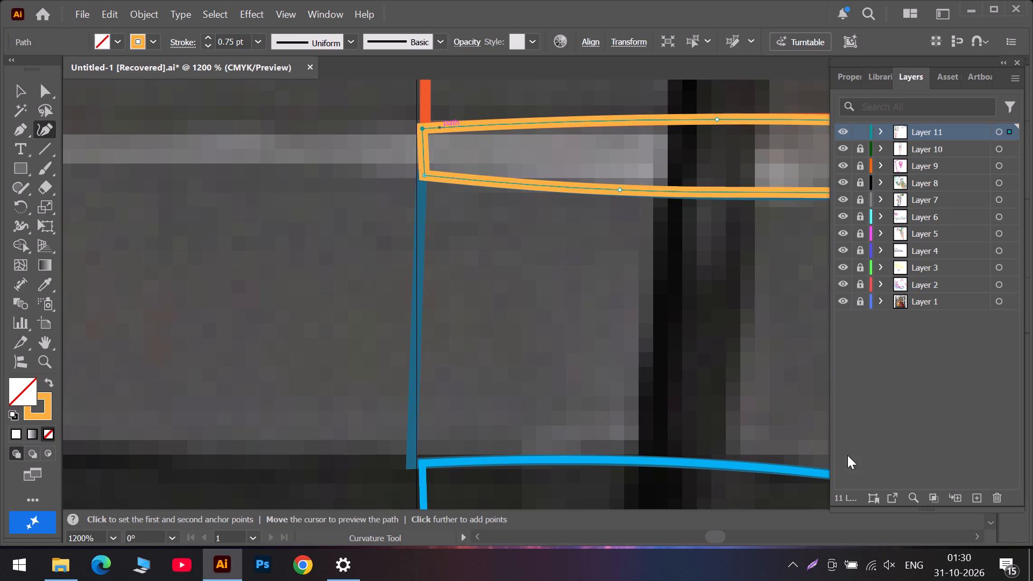
# Move the corner point on the light strip's upper edge onto the tip of the red-orange outline.
pyautogui.click(779, 536)
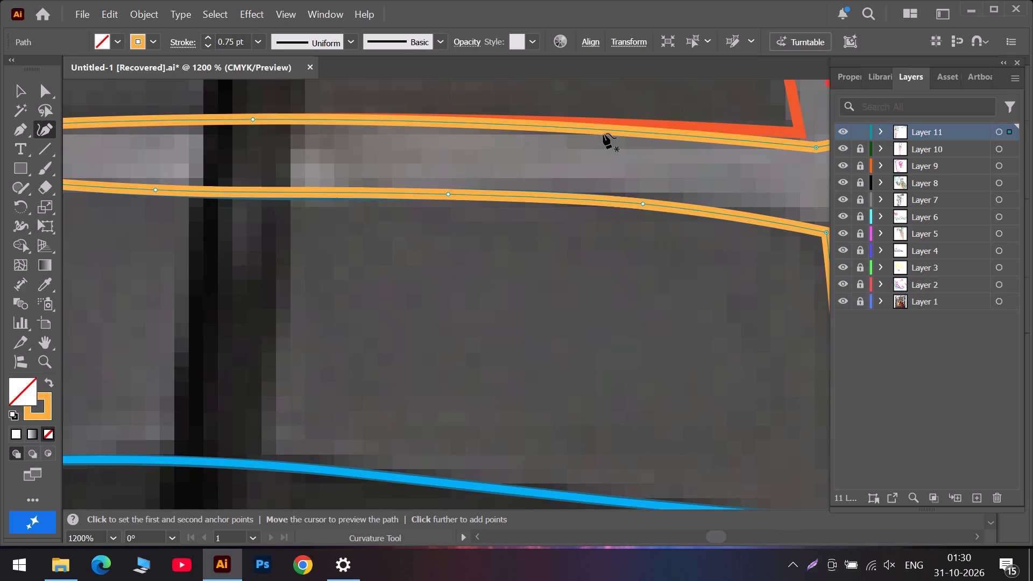
pyautogui.moveTo(816, 148); pyautogui.dragTo(798, 134)
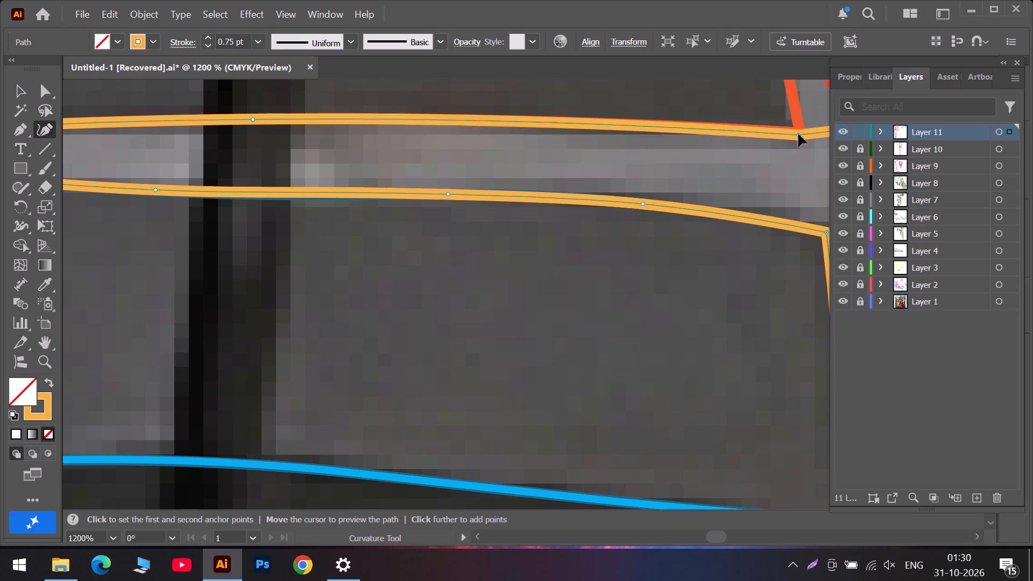
pyautogui.moveTo(798, 134); pyautogui.dragTo(797, 132)
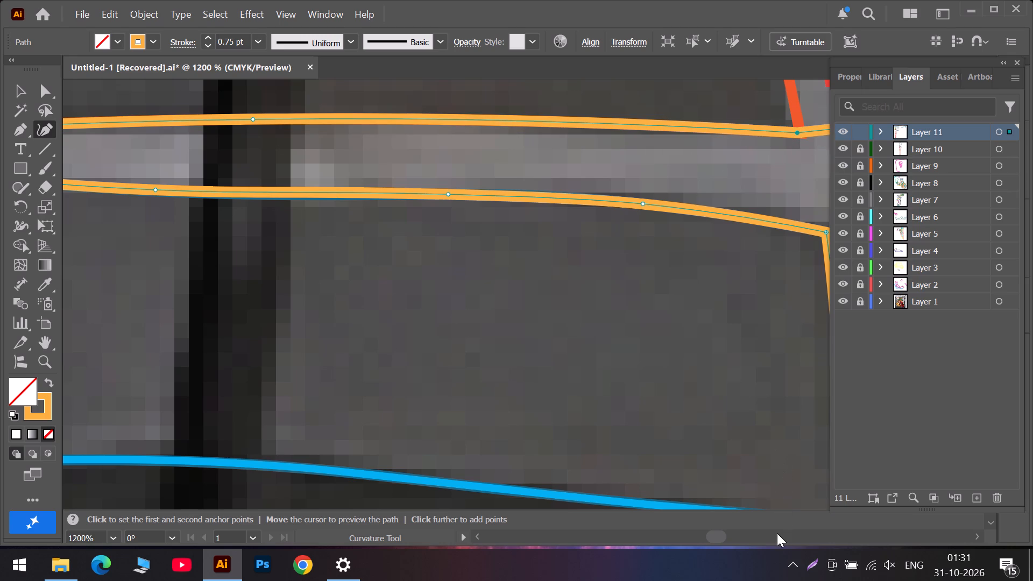
# Switch to the Selection tool and save the document.
pyautogui.click(777, 534)
pyautogui.scroll(-6, 493, 155)
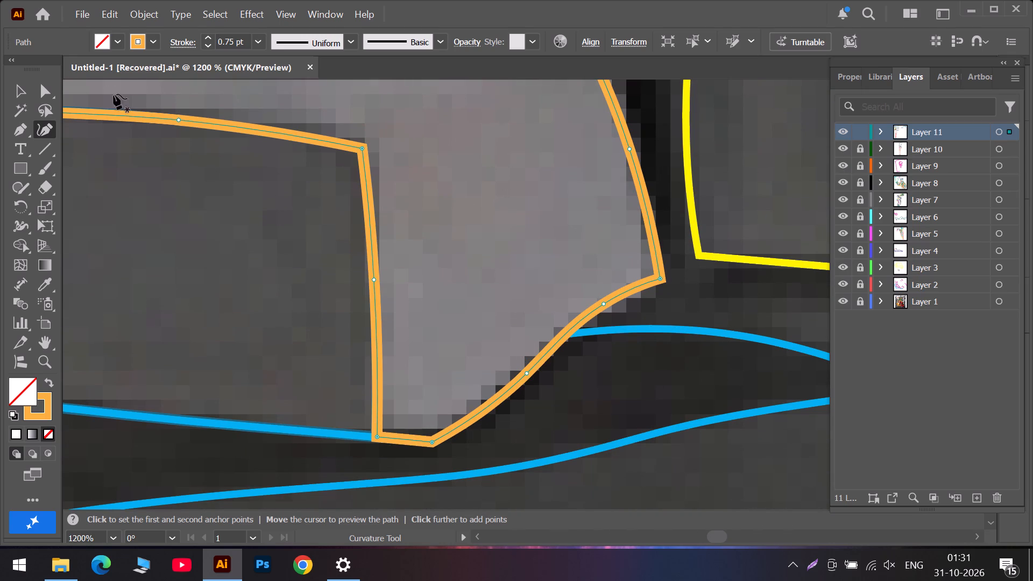
pyautogui.click(19, 95)
pyautogui.click(81, 8)
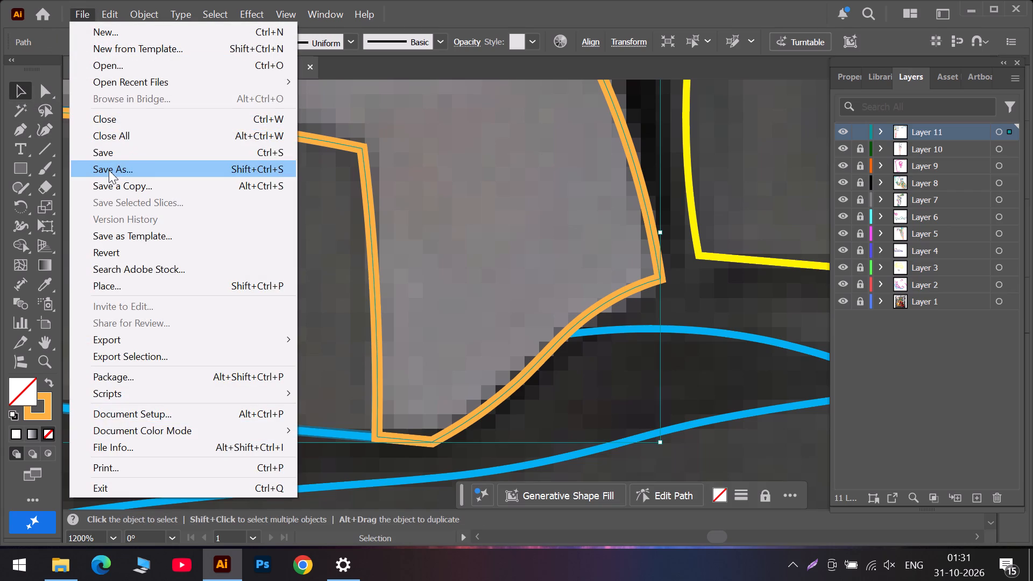
pyautogui.click(120, 156)
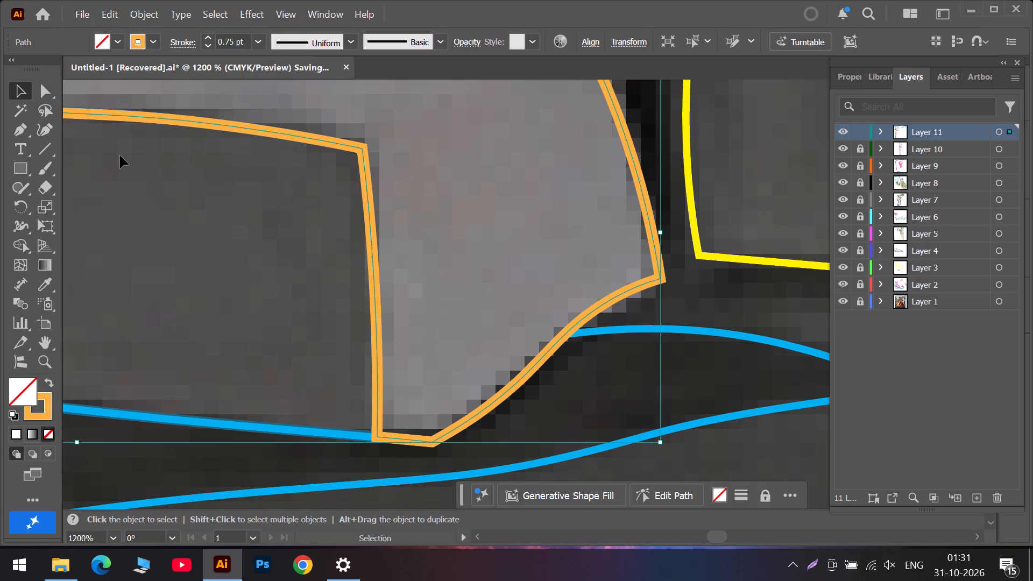
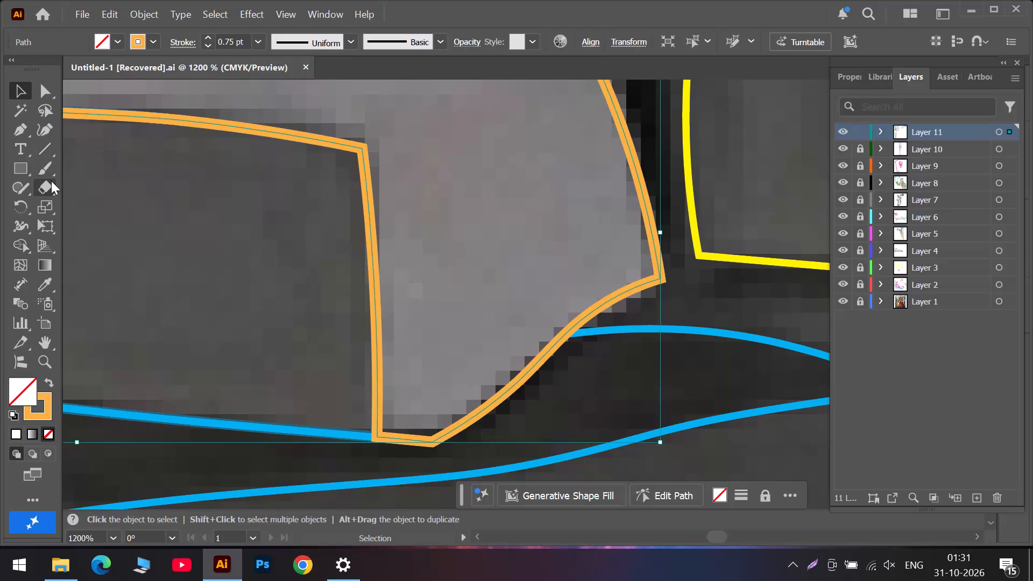
# With the Curvature tool, start an orange outline along the ground shadow's upper edge, from the artboard edge toward the explosion above the salmon outline.
pyautogui.keyDown('alt'); pyautogui.scroll(-3, 51, 181); pyautogui.keyUp('alt')
pyautogui.keyDown('alt'); pyautogui.scroll(-3, 406, 196); pyautogui.keyUp('alt')
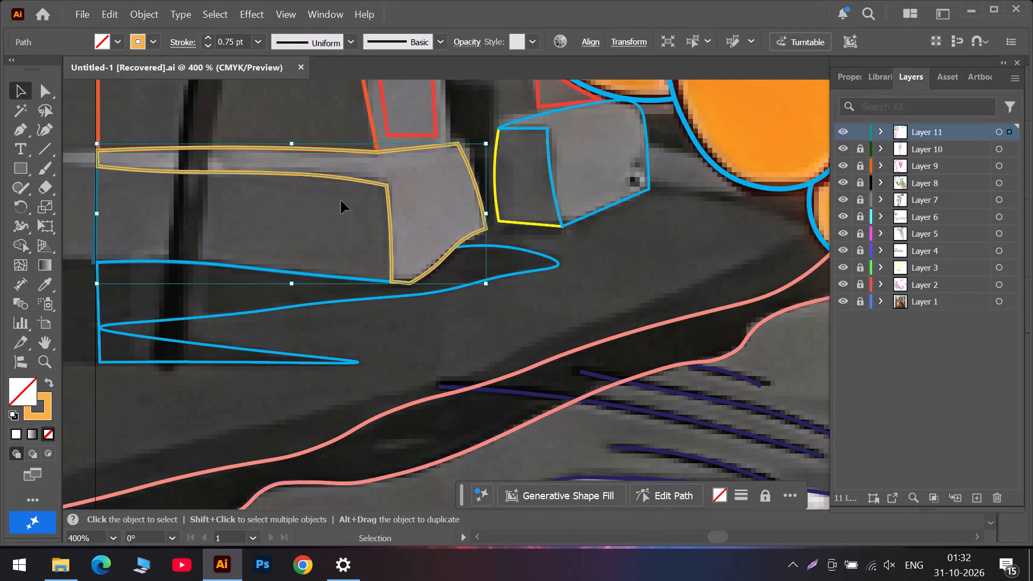
pyautogui.scroll(1, 236, 202)
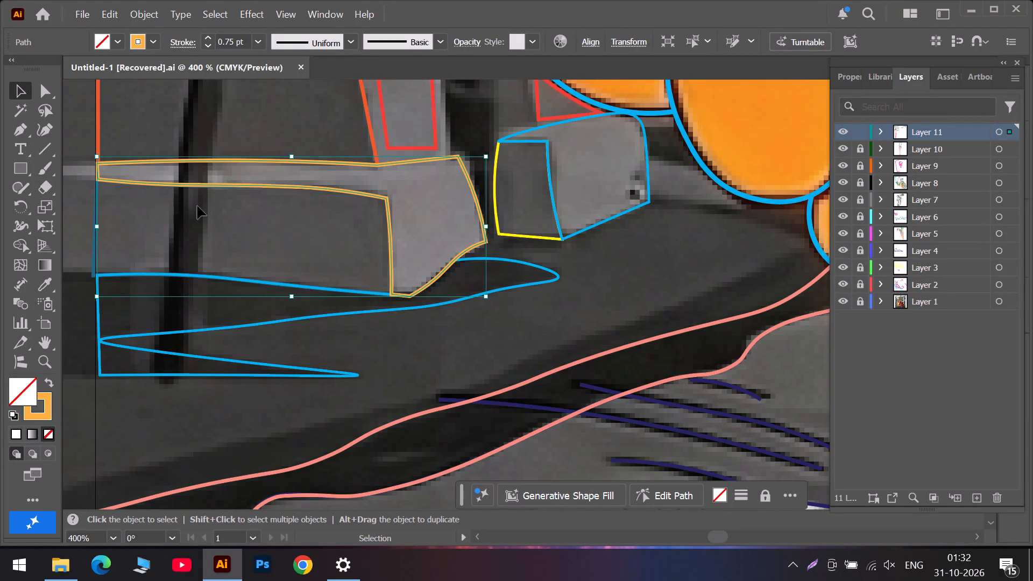
pyautogui.scroll(-2, 235, 252)
pyautogui.keyDown('alt'); pyautogui.scroll(-1, 236, 252); pyautogui.keyUp('alt')
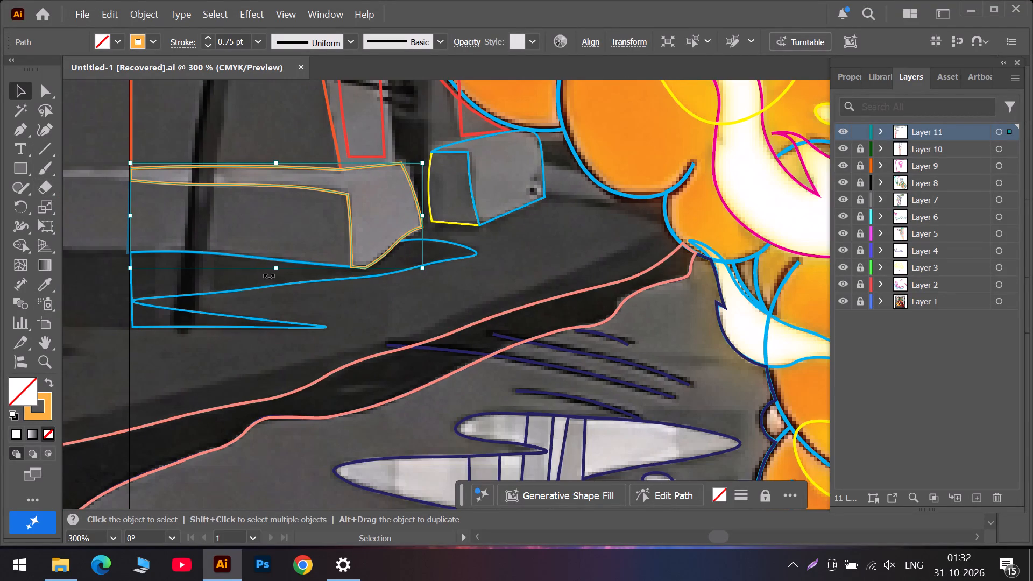
pyautogui.keyDown('alt'); pyautogui.scroll(-1, 270, 275); pyautogui.keyUp('alt')
pyautogui.scroll(-5, 270, 275)
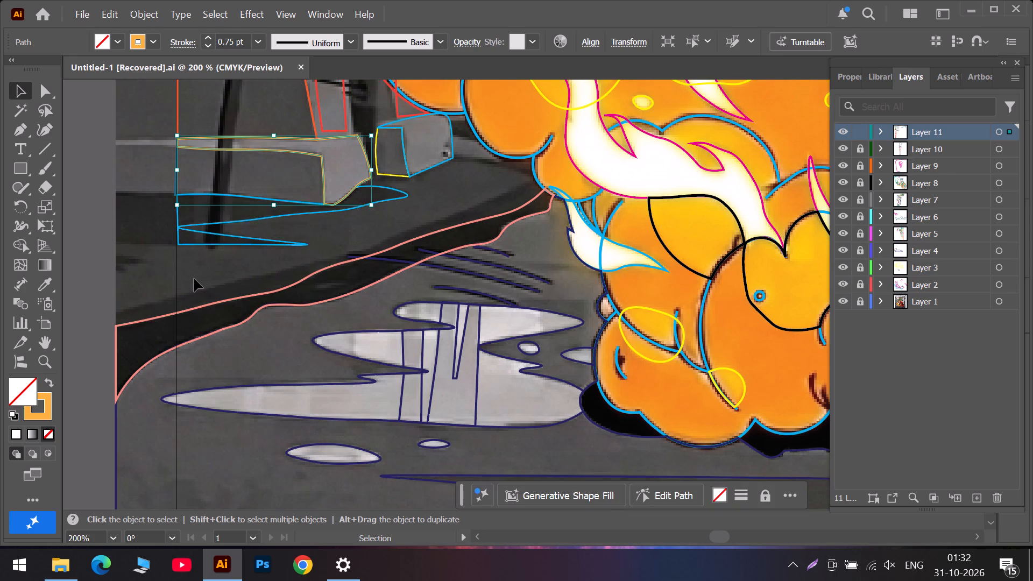
pyautogui.scroll(-2, 183, 279)
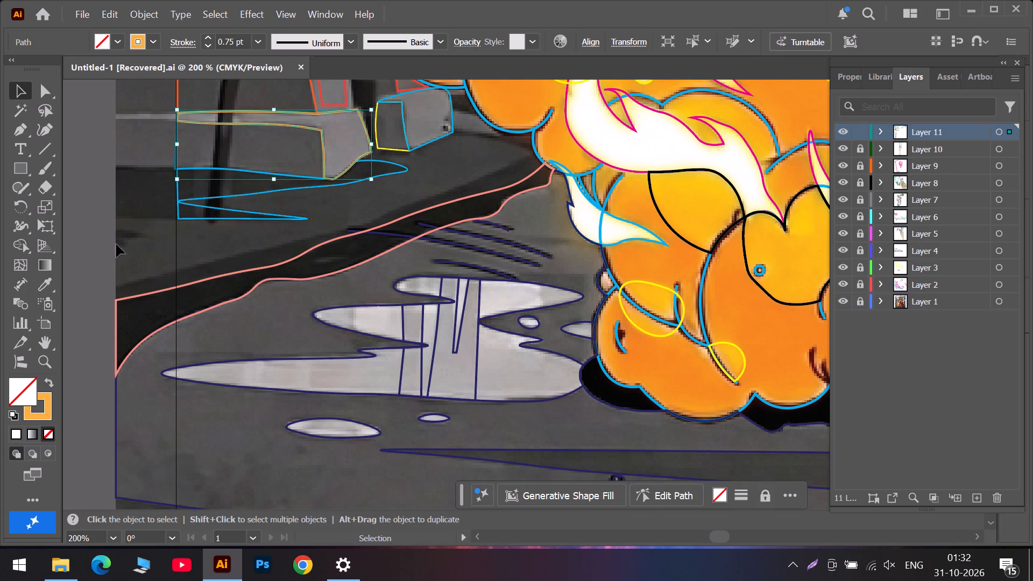
pyautogui.click(46, 127)
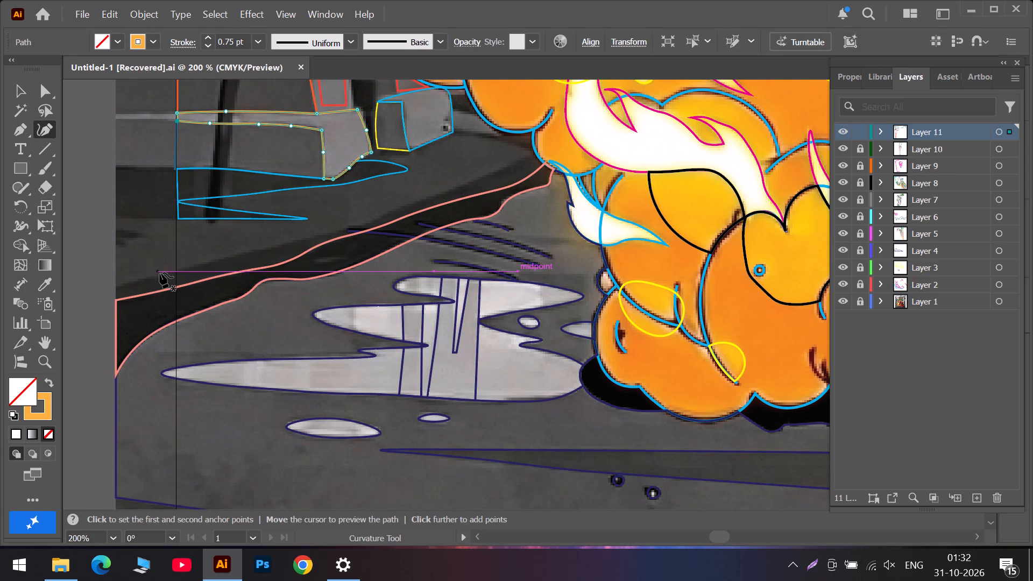
pyautogui.click(177, 271)
pyautogui.click(264, 249)
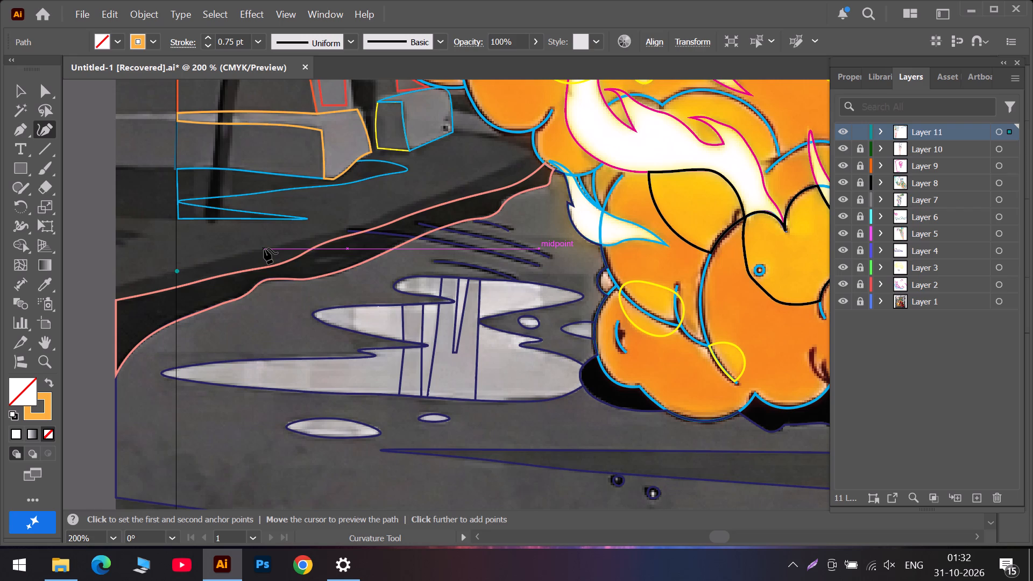
pyautogui.click(365, 225)
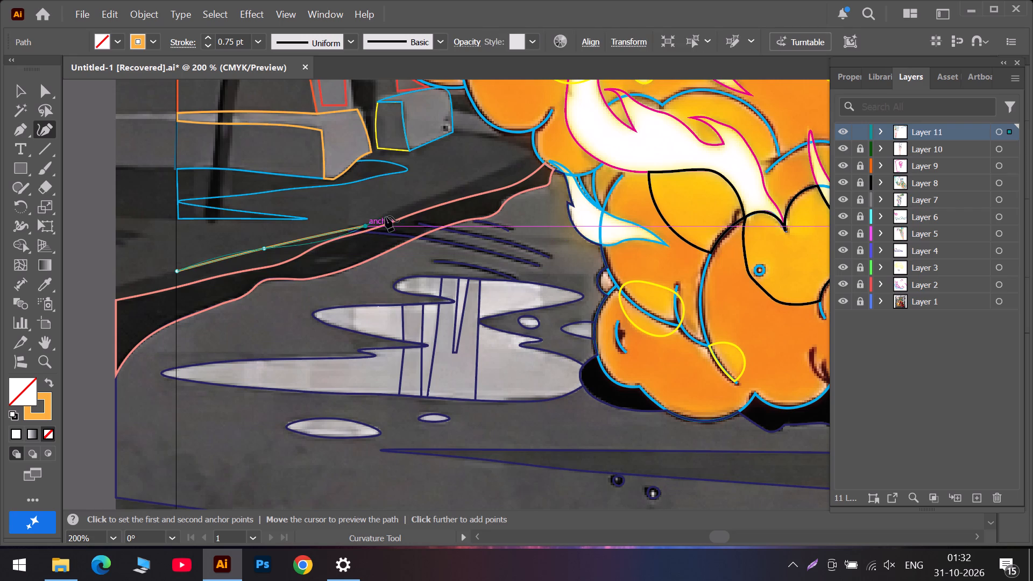
pyautogui.click(407, 205)
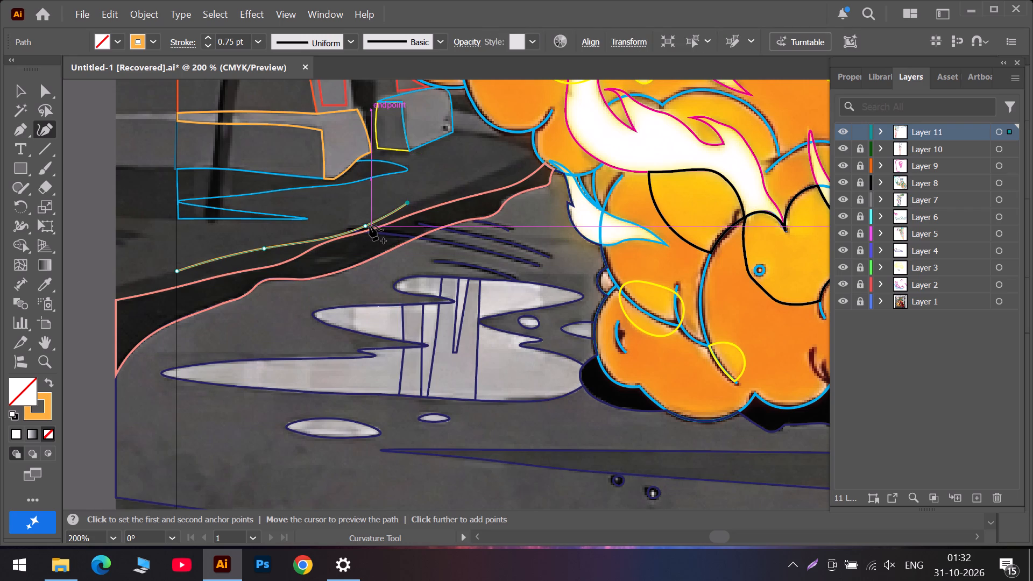
pyautogui.moveTo(367, 225); pyautogui.dragTo(353, 227)
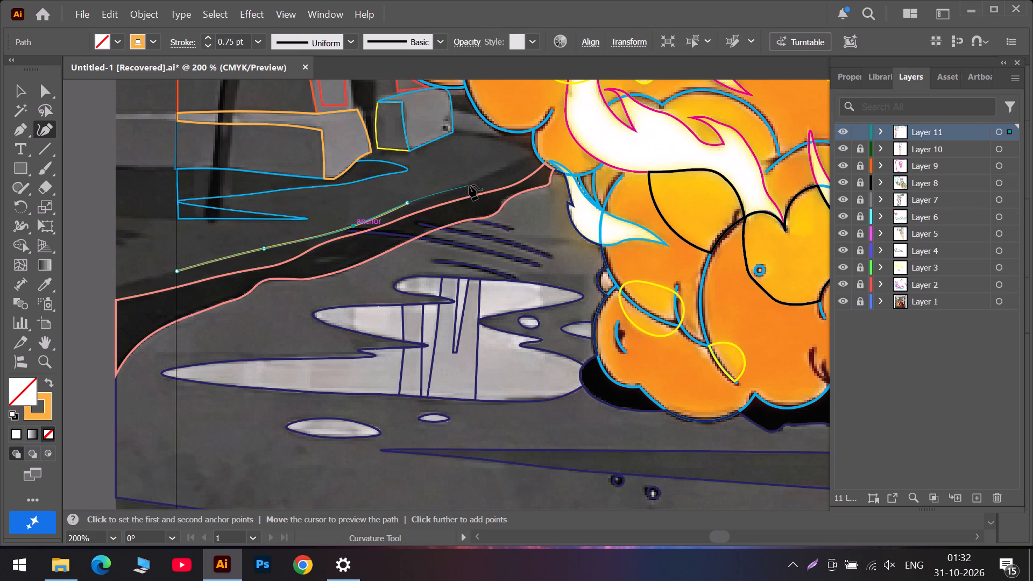
# Extend the shadow's upper edge to a corner point beside the explosion's blue outline, straightening the curve along the way.
pyautogui.keyDown('alt'); pyautogui.scroll(4, 458, 188); pyautogui.keyUp('alt')
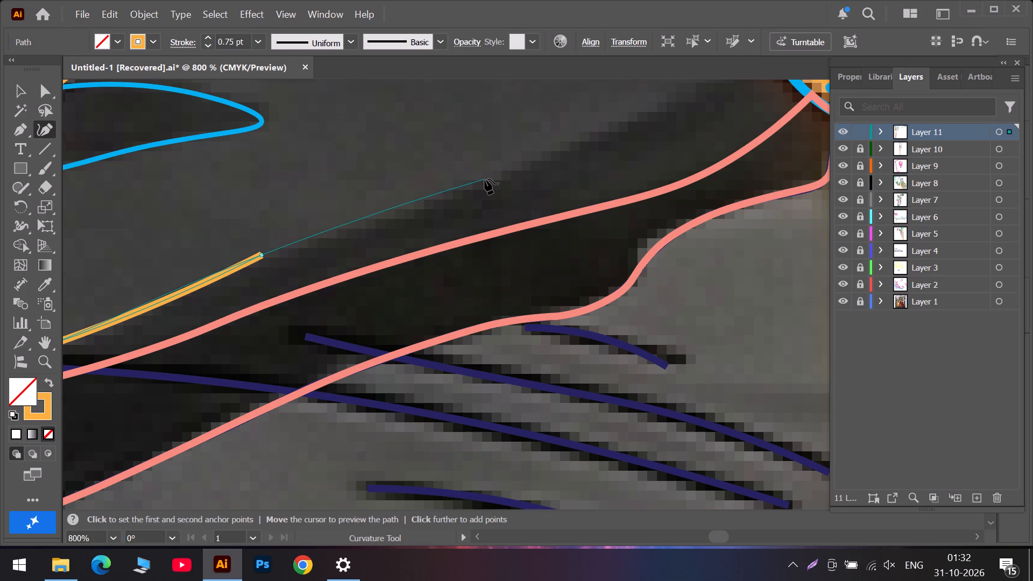
pyautogui.click(485, 179)
pyautogui.moveTo(264, 254); pyautogui.dragTo(263, 259)
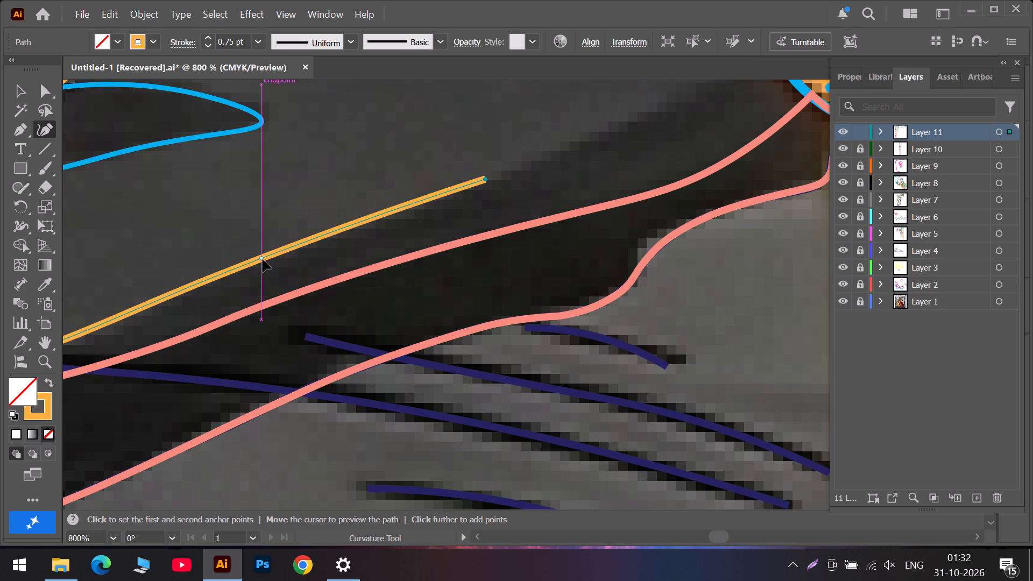
pyautogui.moveTo(263, 259); pyautogui.dragTo(261, 264)
pyautogui.scroll(5, 610, 130)
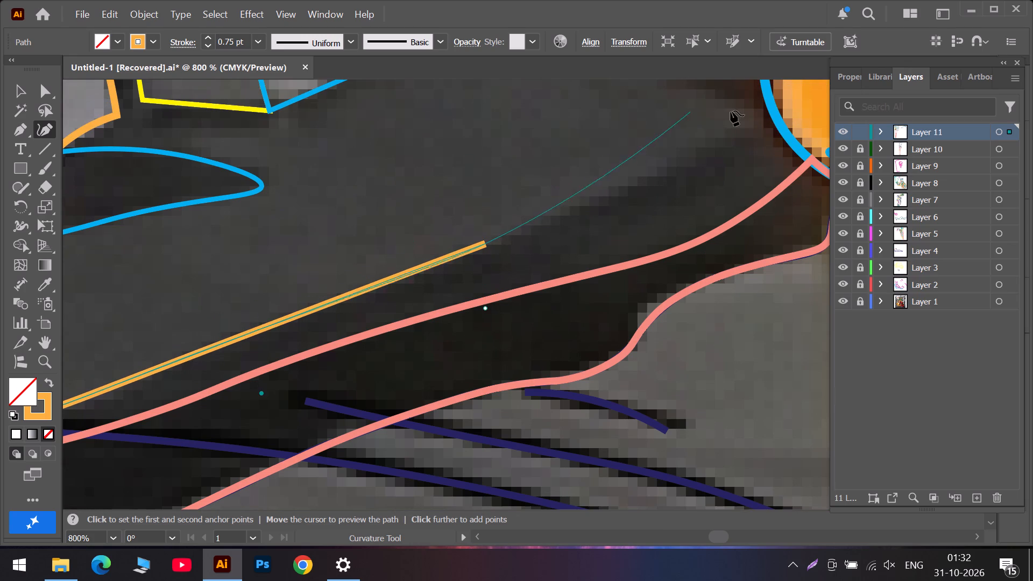
pyautogui.doubleClick(768, 129)
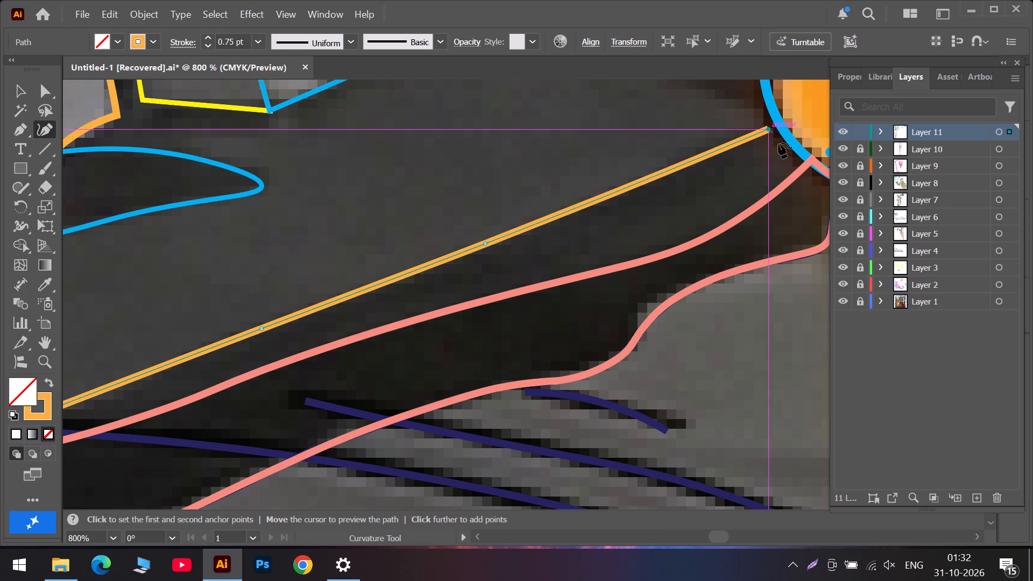
# Add a corner point at the shadow's explosion end and trace its lower edge back just above the salmon outline.
pyautogui.click(787, 156)
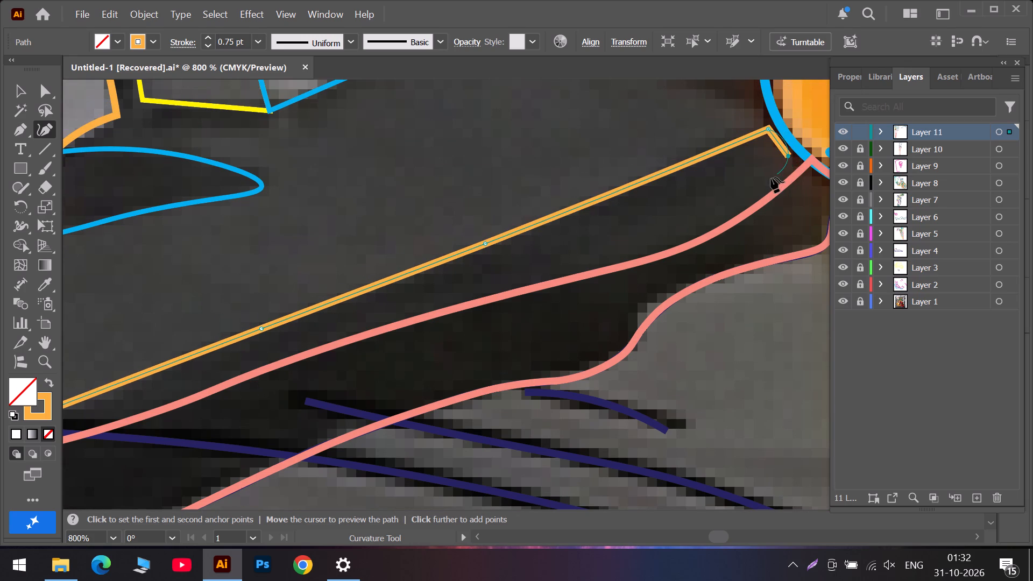
pyautogui.doubleClick(789, 158)
pyautogui.click(734, 204)
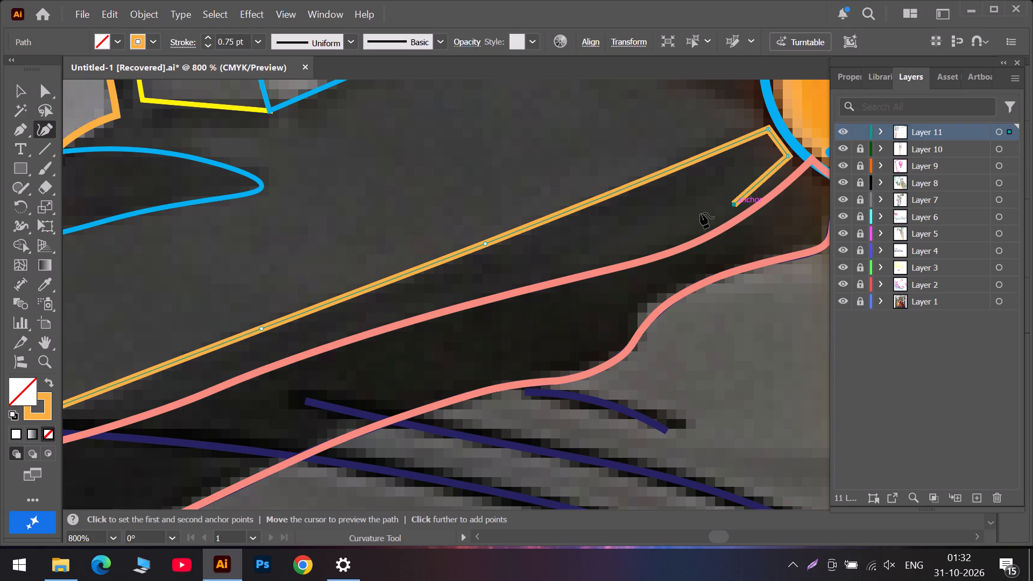
pyautogui.click(572, 260)
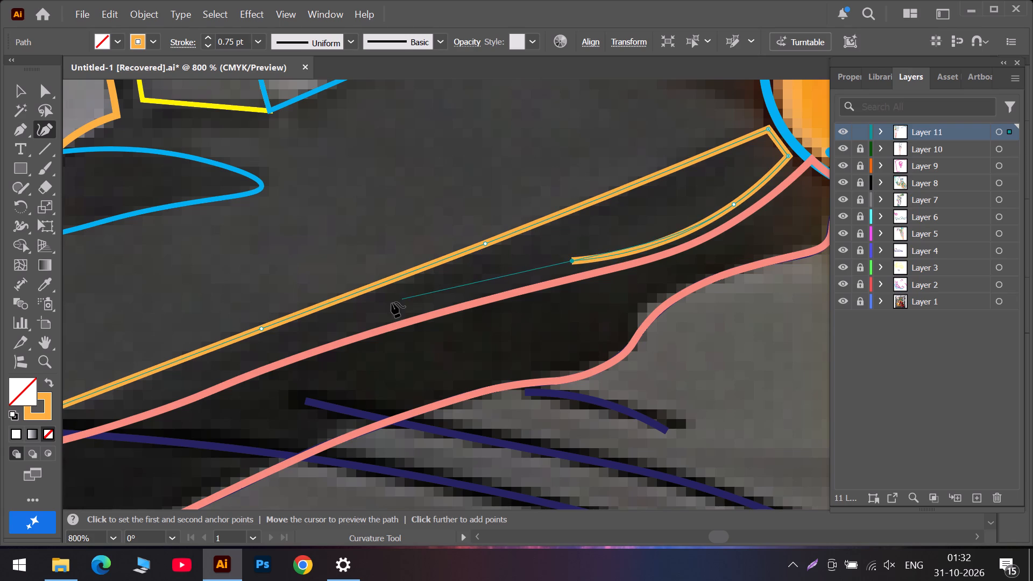
pyautogui.click(379, 308)
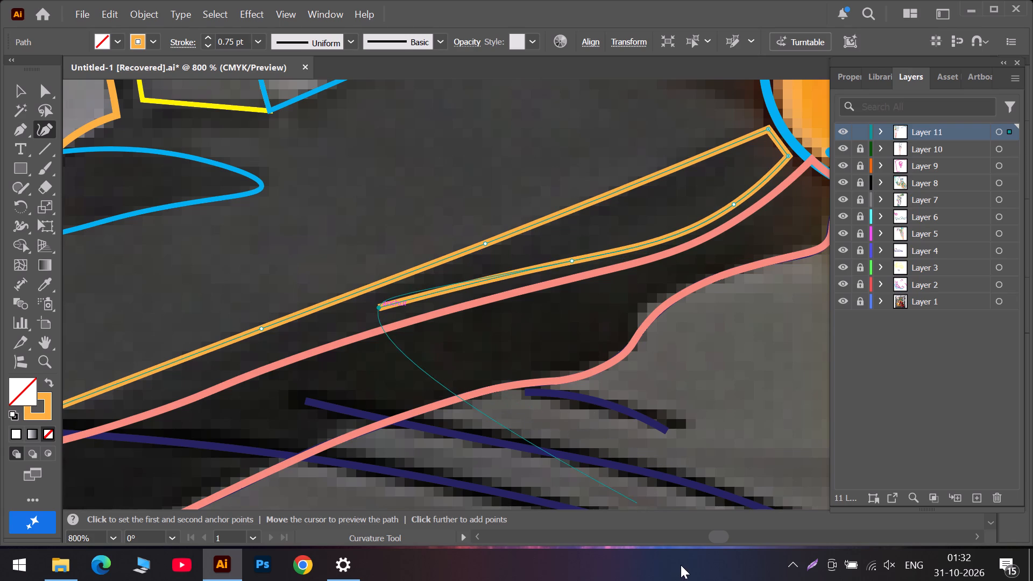
pyautogui.click(696, 536)
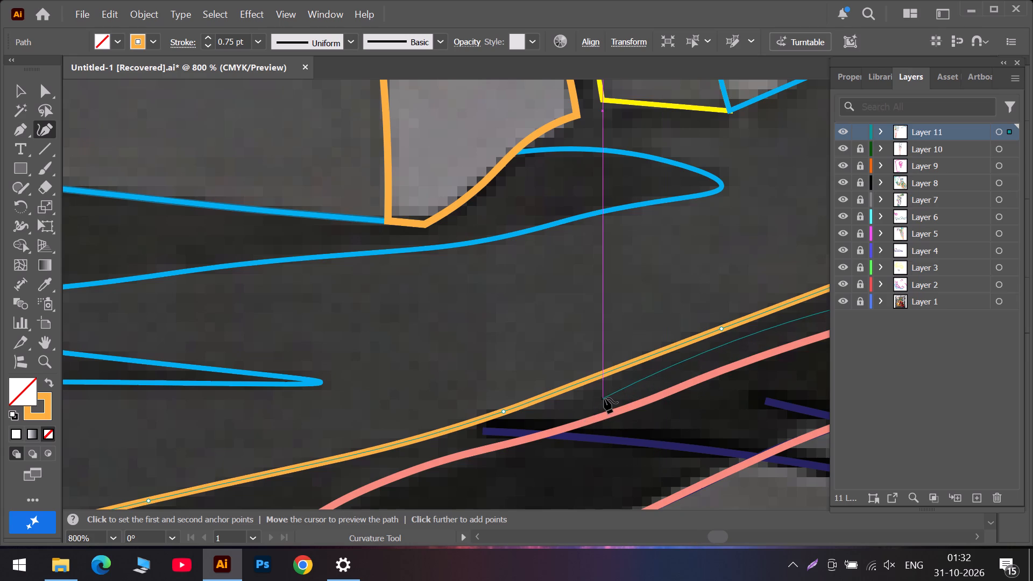
pyautogui.keyDown('alt'); pyautogui.scroll(-1, 604, 398); pyautogui.keyUp('alt')
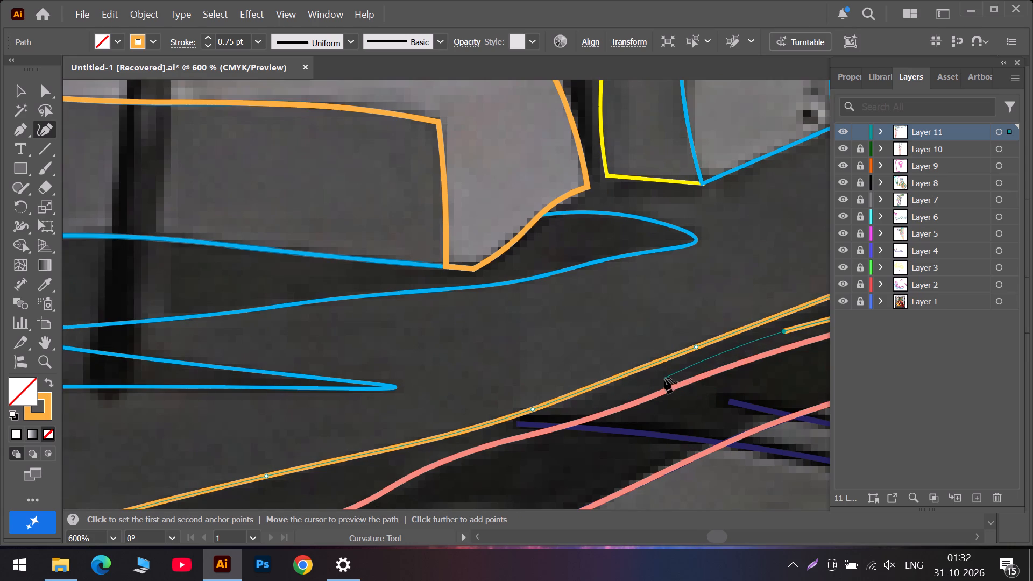
pyautogui.click(664, 378)
pyautogui.click(571, 412)
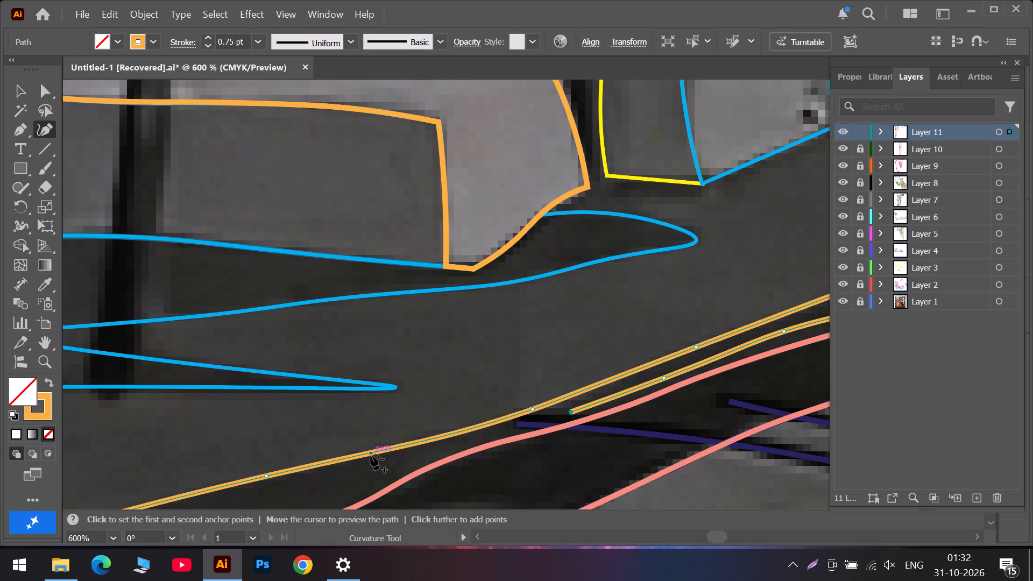
pyautogui.click(391, 463)
pyautogui.scroll(-7, 383, 465)
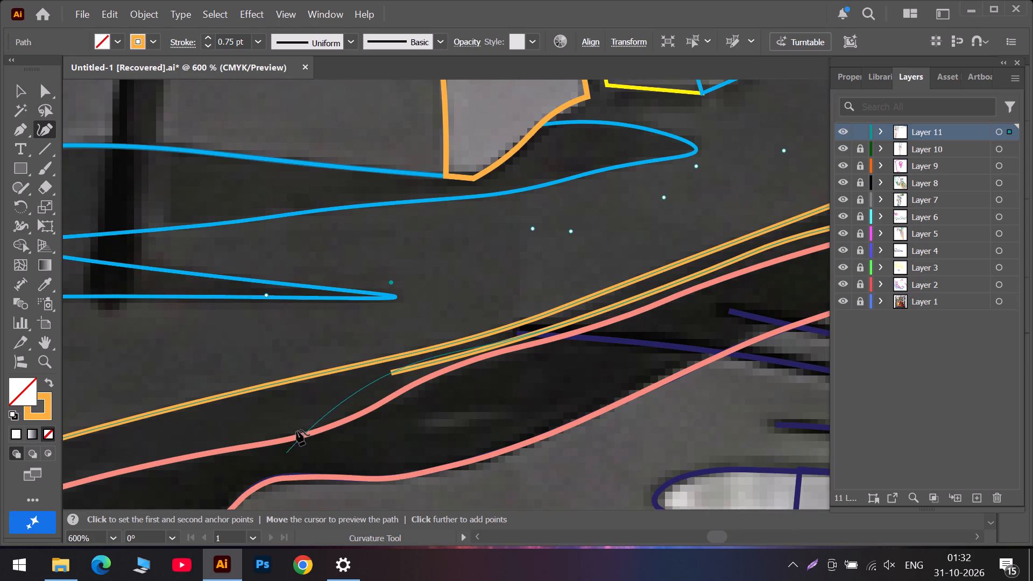
pyautogui.click(303, 419)
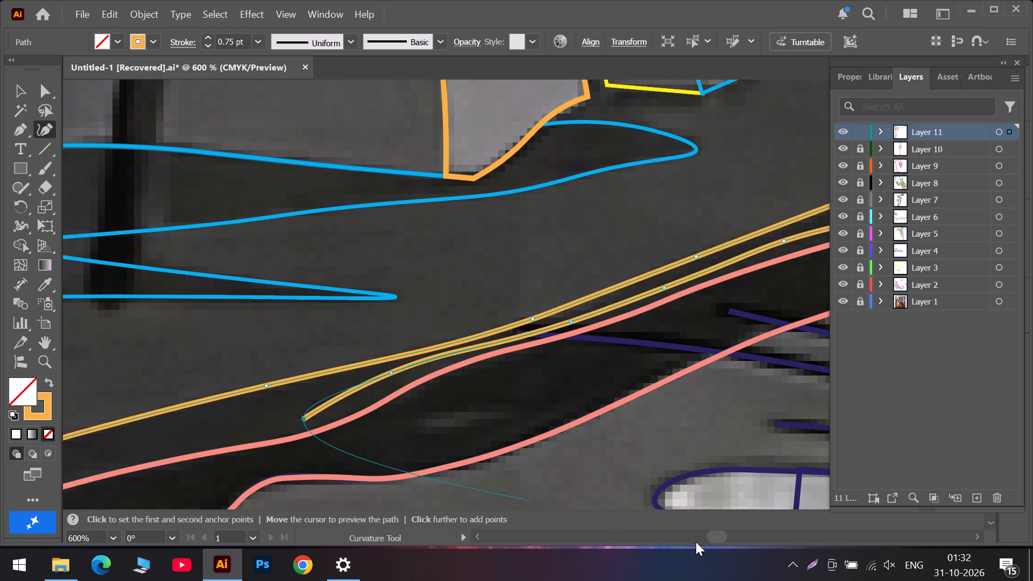
# Finish the shadow's lower edge with a corner point at the artboard edge and close the outline at its starting point.
pyautogui.click(701, 545)
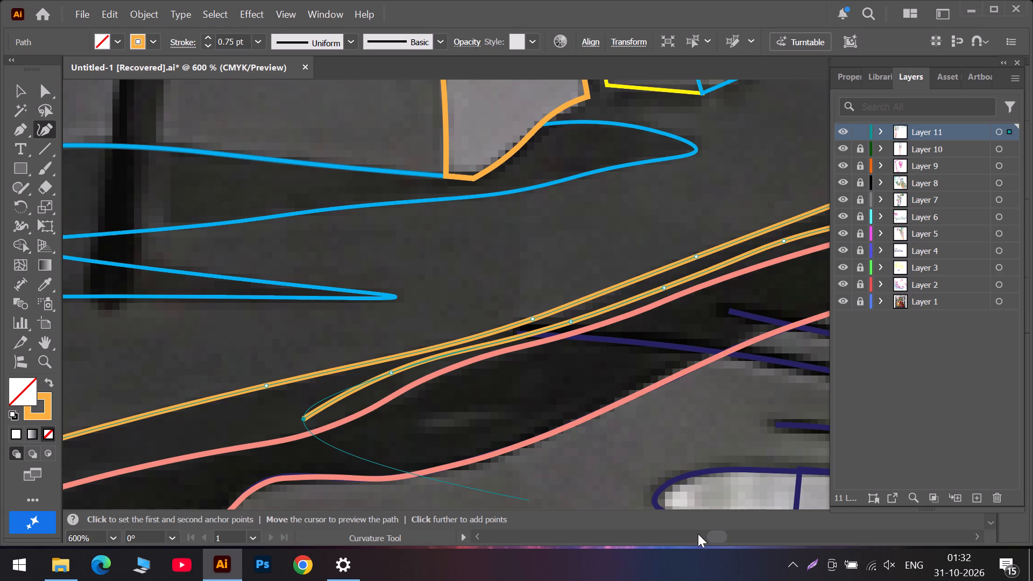
pyautogui.click(699, 535)
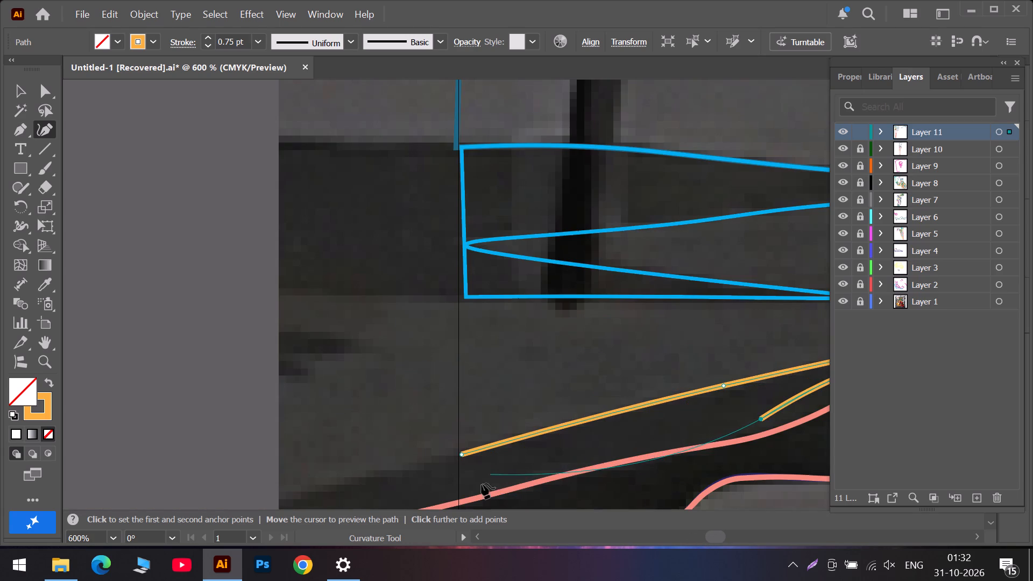
pyautogui.click(461, 488)
pyautogui.doubleClick(461, 488)
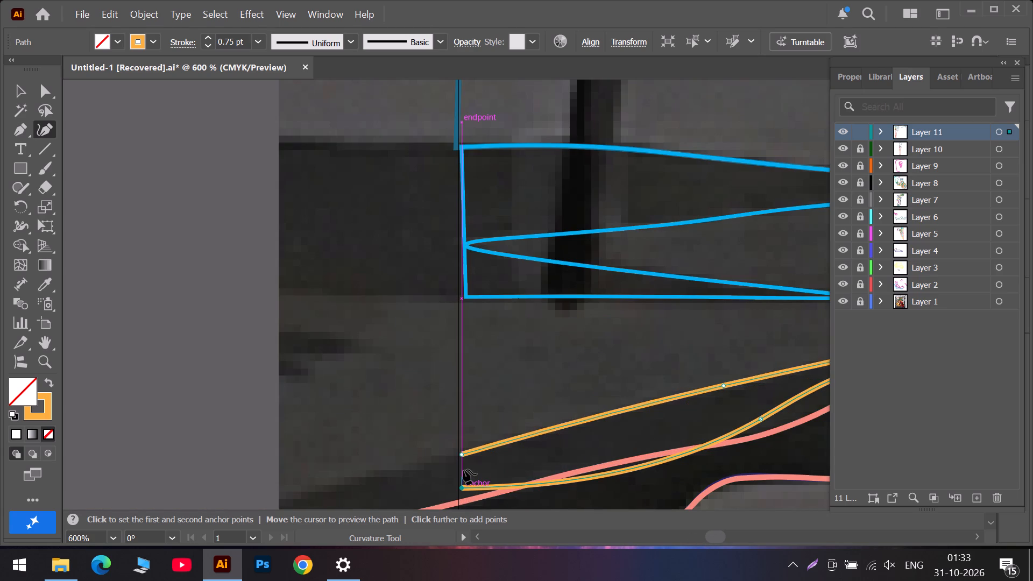
pyautogui.doubleClick(459, 455)
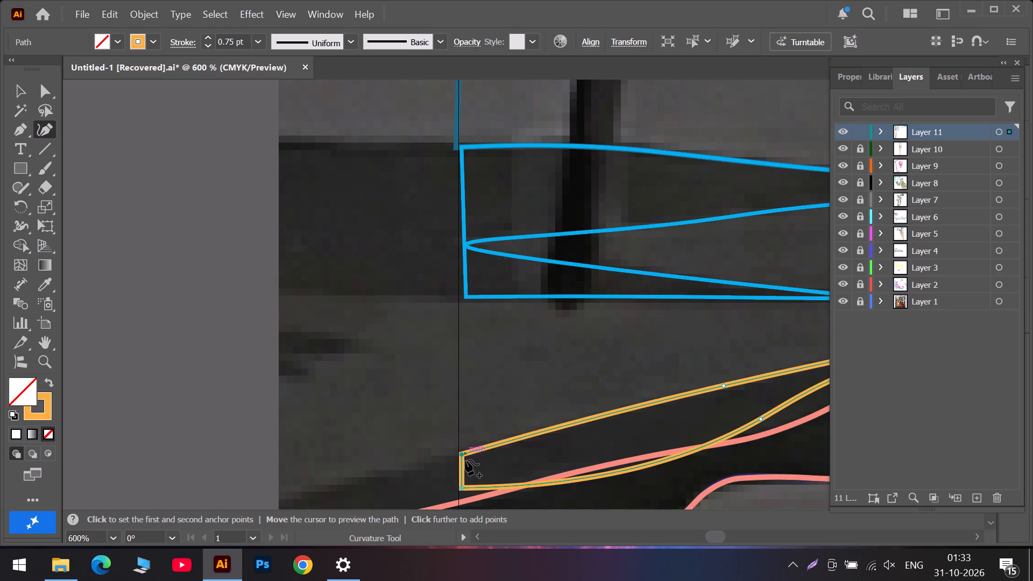
# Fit the lower edge near the artboard edge onto the salmon outline by moving its corner and curve points and adding one point.
pyautogui.moveTo(463, 486); pyautogui.dragTo(461, 503)
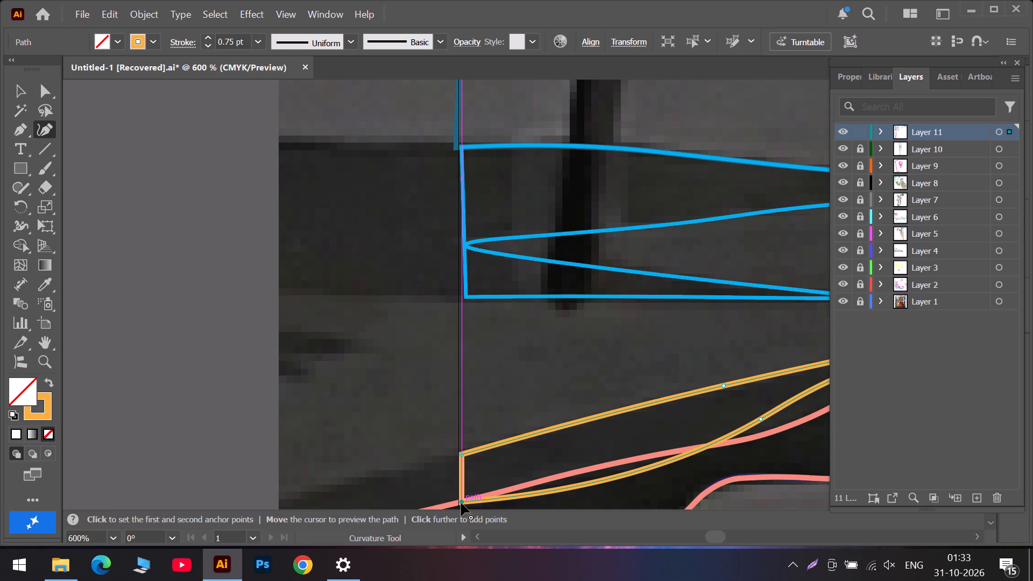
pyautogui.moveTo(578, 484); pyautogui.dragTo(571, 484)
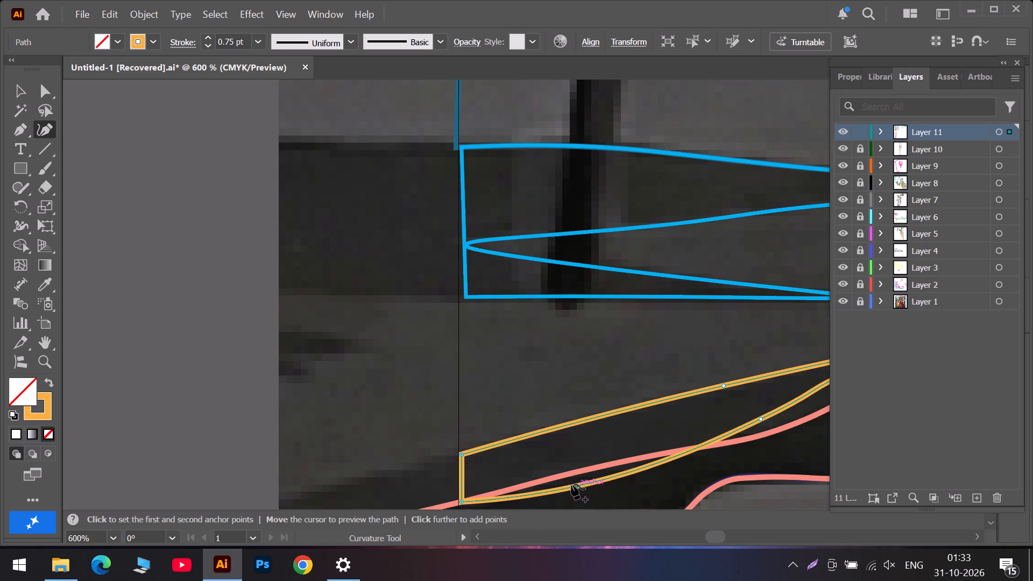
pyautogui.moveTo(571, 484); pyautogui.dragTo(534, 484)
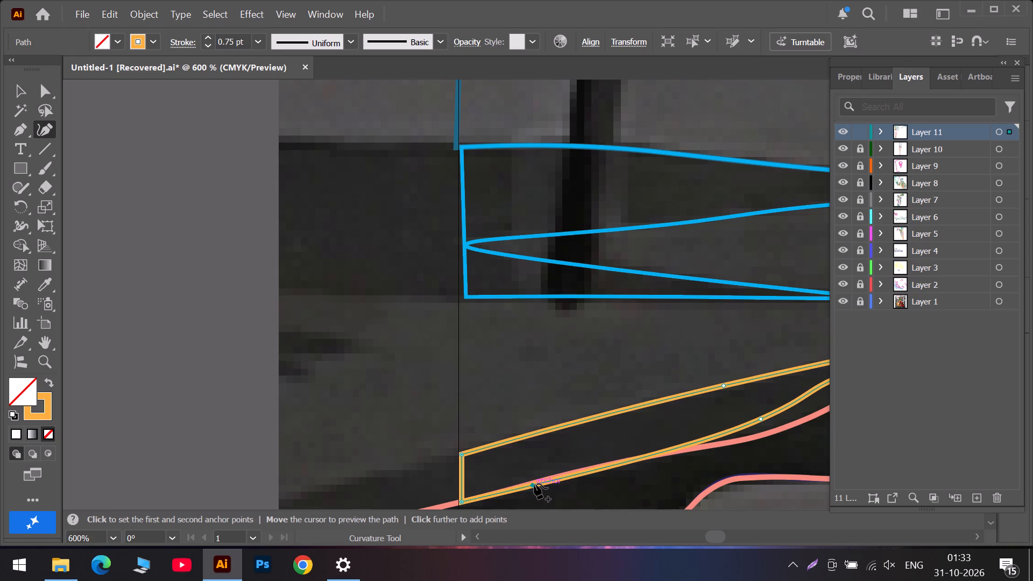
pyautogui.moveTo(534, 484); pyautogui.dragTo(539, 481)
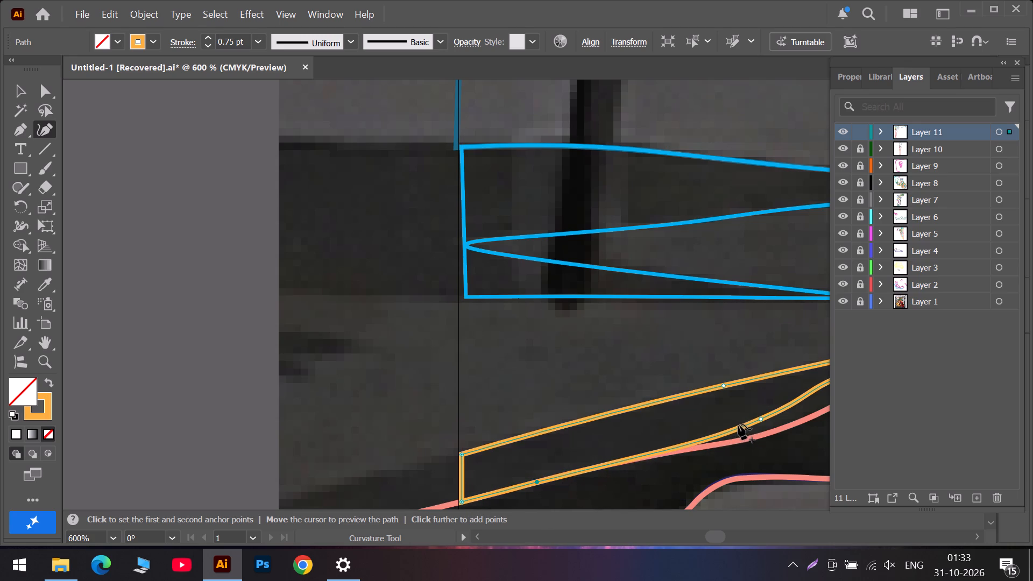
pyautogui.moveTo(759, 417); pyautogui.dragTo(676, 450)
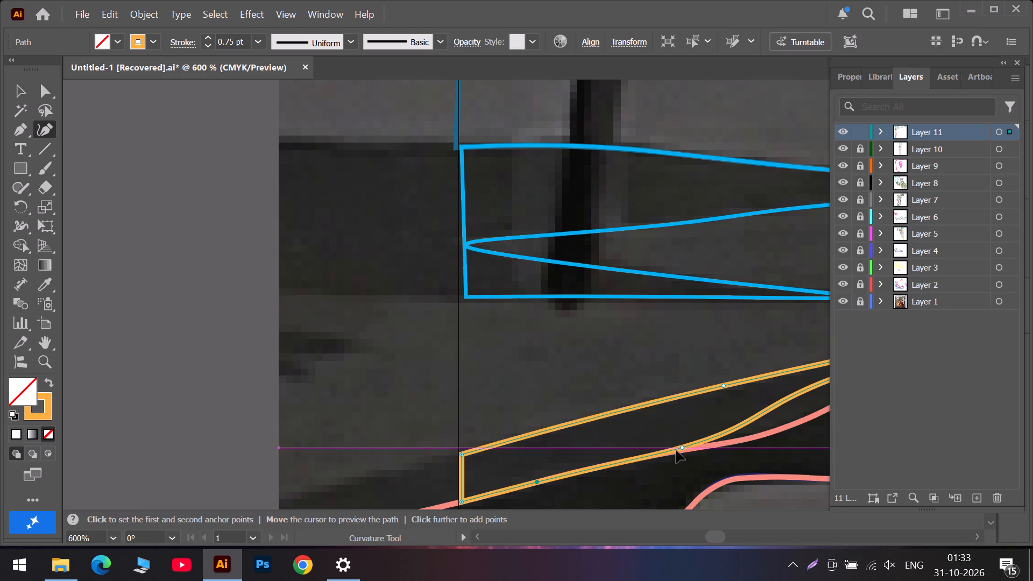
pyautogui.moveTo(676, 450); pyautogui.dragTo(663, 454)
# Fit the middle of the shadow's lower edge onto the salmon outline by moving its curve points and adding two points.
pyautogui.click(737, 533)
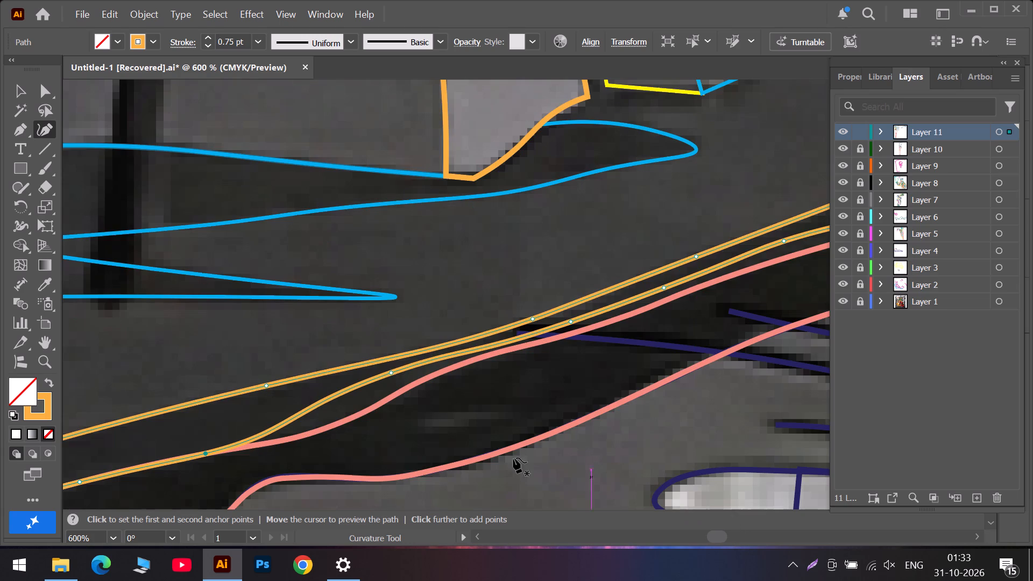
pyautogui.moveTo(393, 373); pyautogui.dragTo(286, 437)
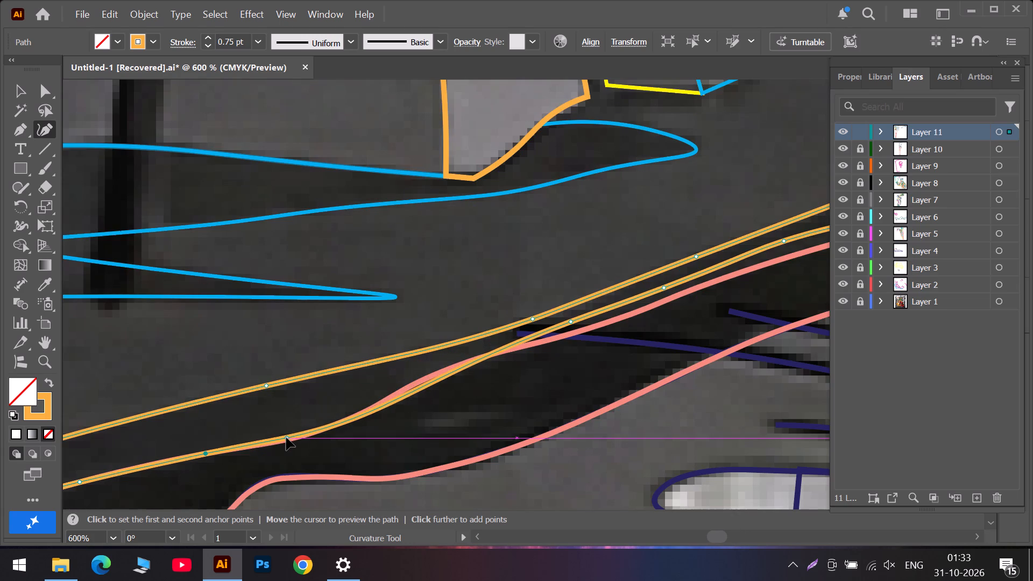
pyautogui.moveTo(286, 437); pyautogui.dragTo(288, 438)
pyautogui.moveTo(417, 388); pyautogui.dragTo(392, 395)
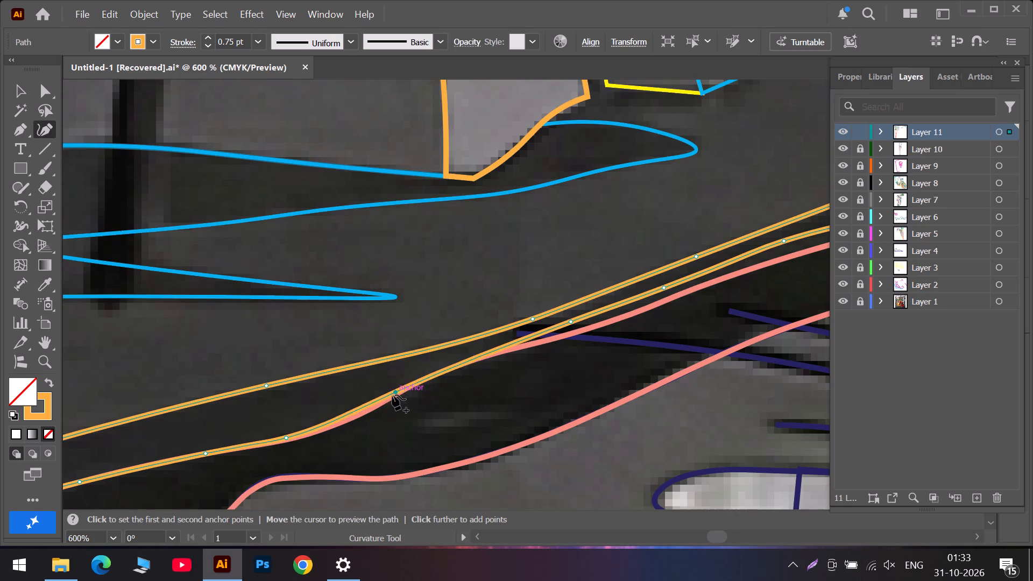
pyautogui.moveTo(392, 395); pyautogui.dragTo(352, 417)
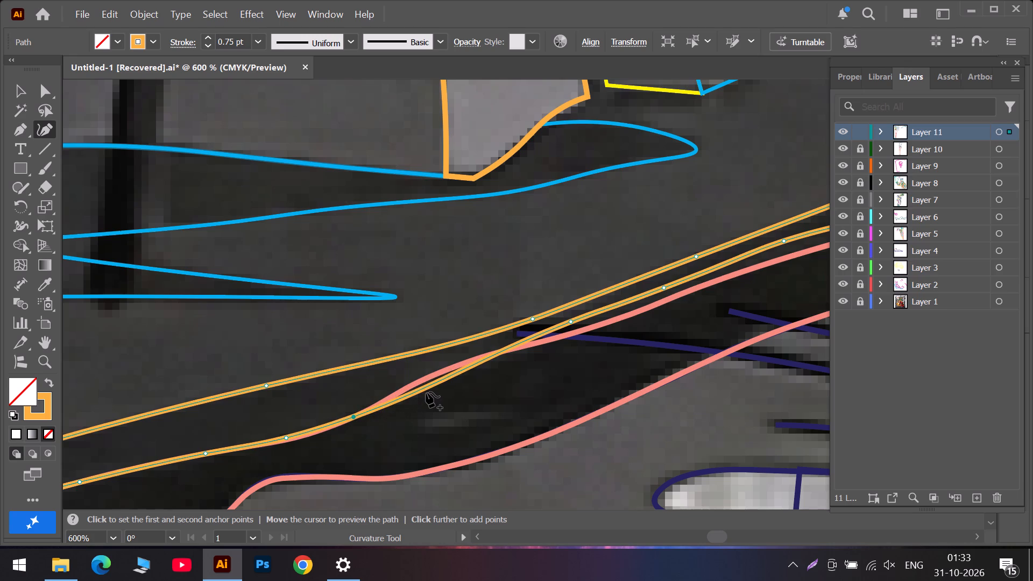
pyautogui.moveTo(431, 385); pyautogui.dragTo(406, 386)
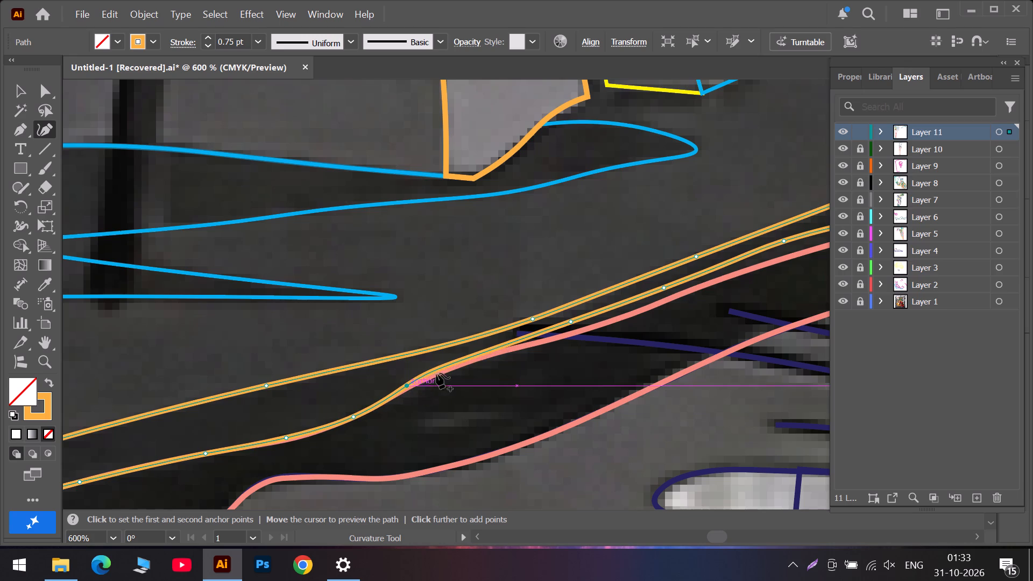
pyautogui.moveTo(574, 321); pyautogui.dragTo(522, 345)
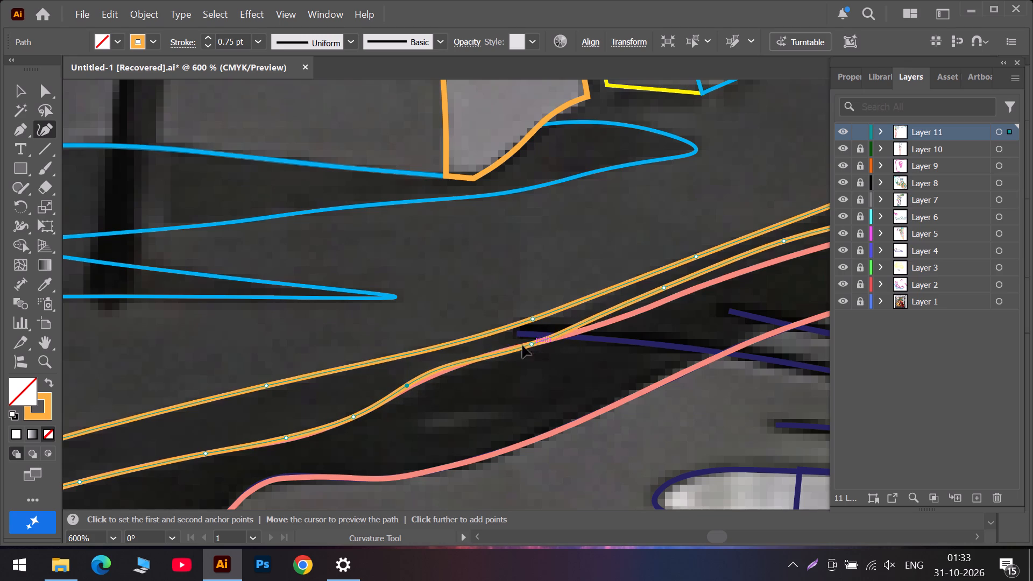
pyautogui.moveTo(522, 345); pyautogui.dragTo(476, 358)
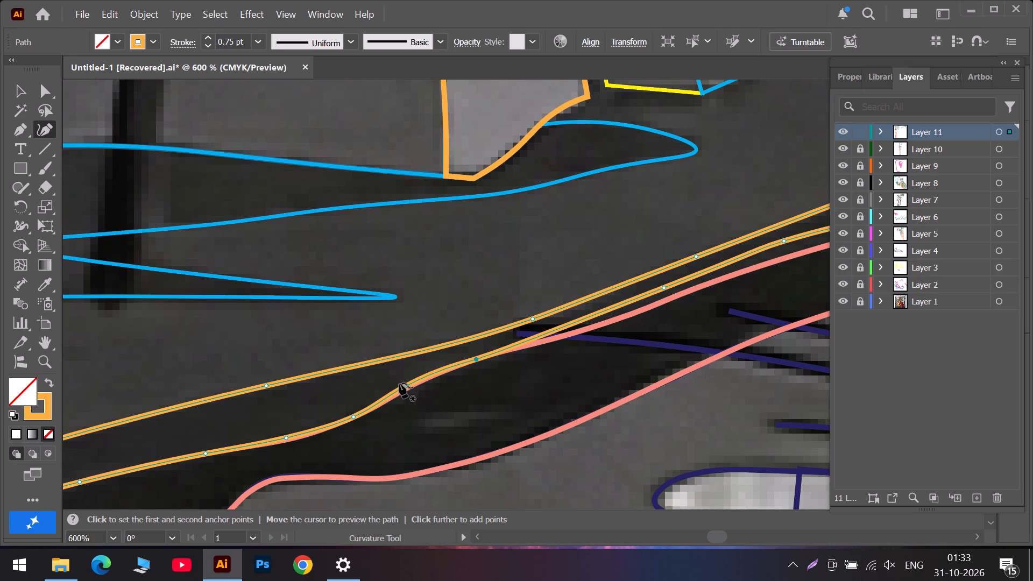
pyautogui.click(407, 385)
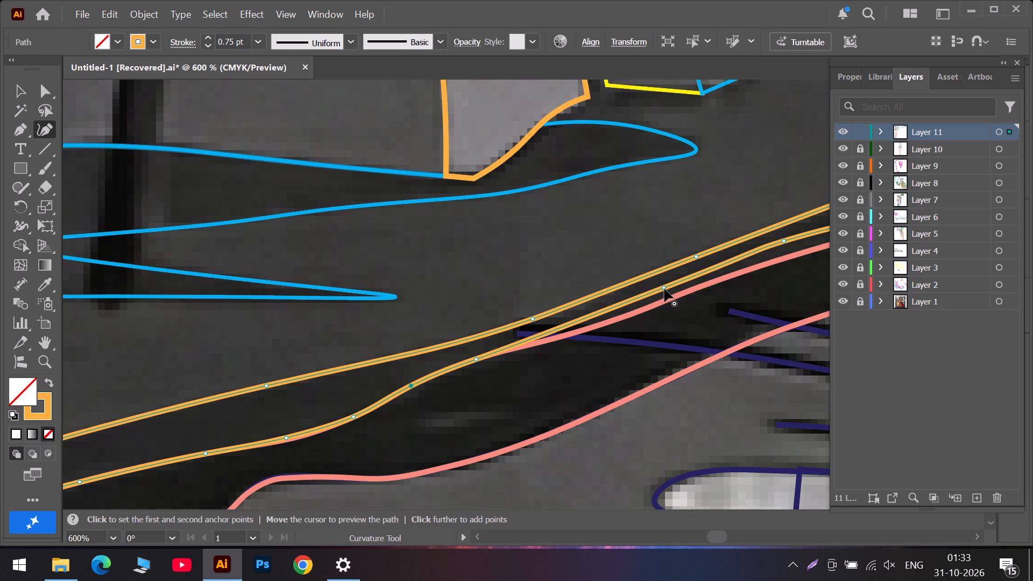
pyautogui.moveTo(664, 289); pyautogui.dragTo(548, 338)
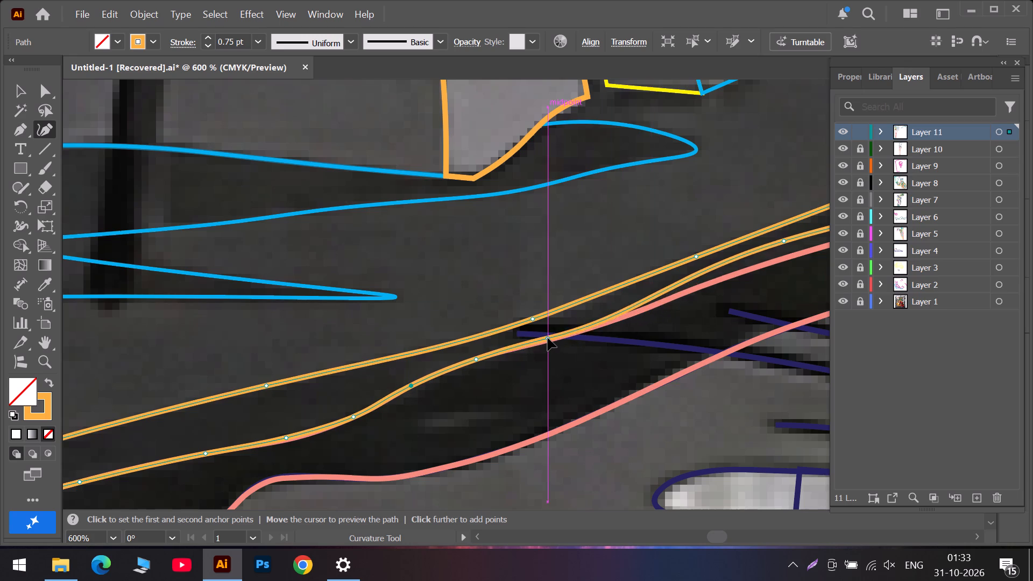
pyautogui.moveTo(548, 338); pyautogui.dragTo(553, 338)
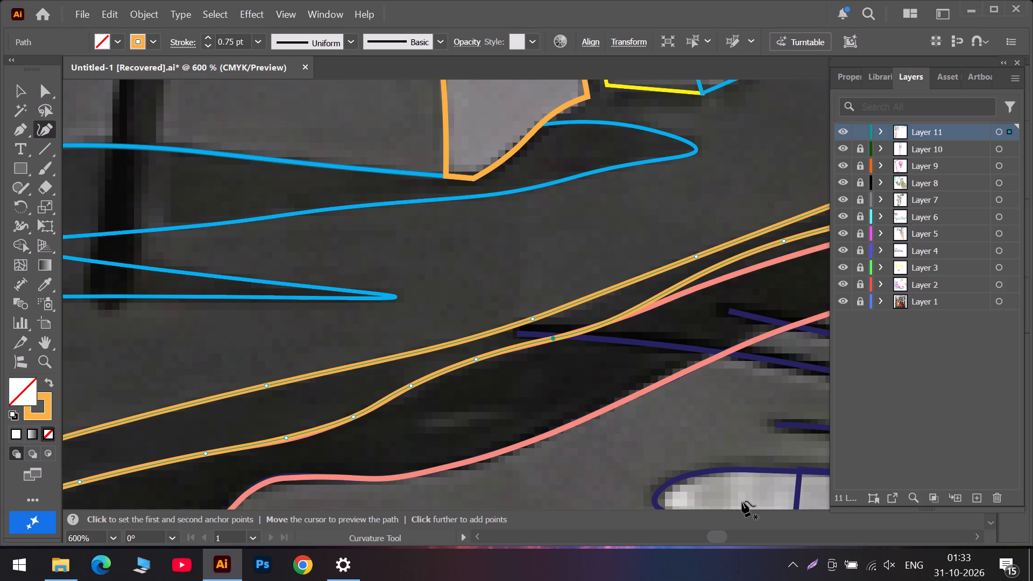
# Continue fitting the lower edge onto the salmon outline towards the explosion, adding two curve points and adjusting the existing one.
pyautogui.click(755, 533)
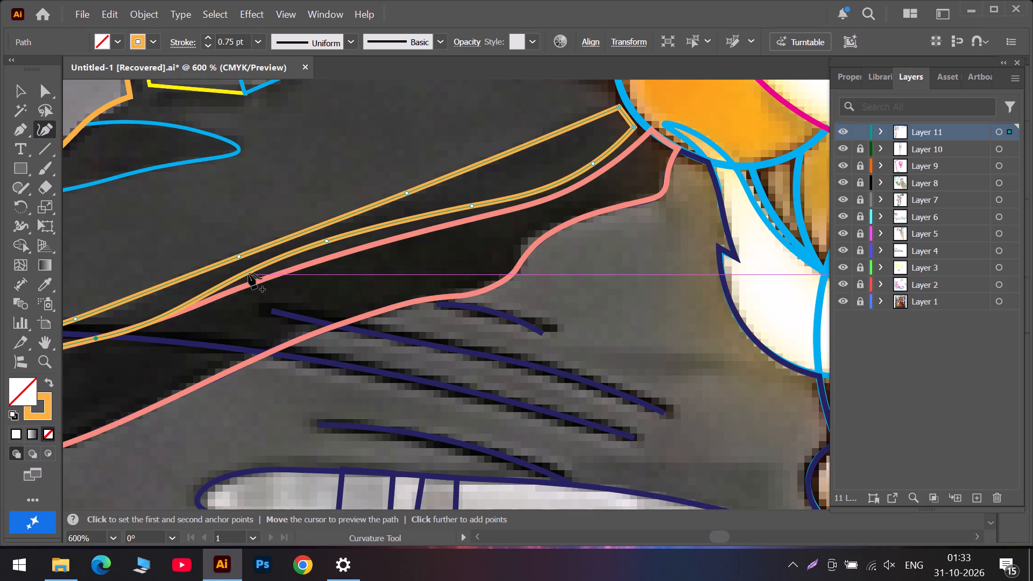
pyautogui.moveTo(247, 274); pyautogui.dragTo(231, 287)
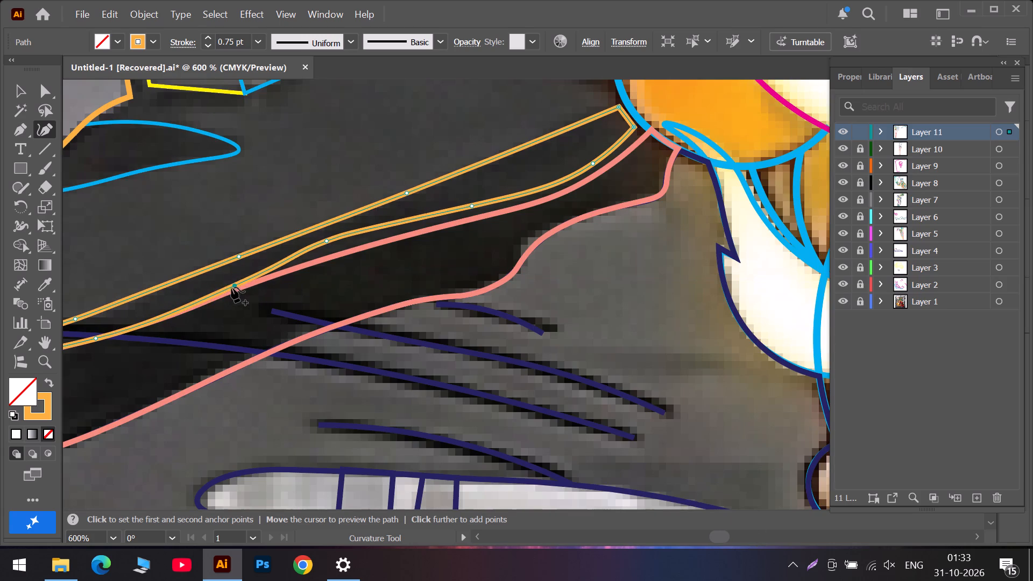
pyautogui.moveTo(231, 287); pyautogui.dragTo(224, 295)
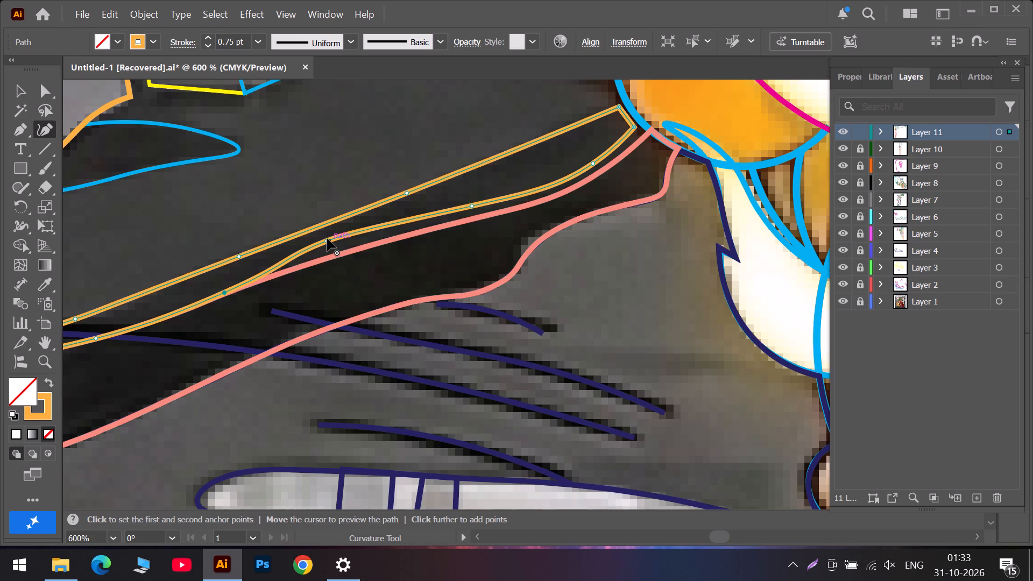
pyautogui.moveTo(328, 241); pyautogui.dragTo(328, 257)
pyautogui.scroll(4, 208, 292)
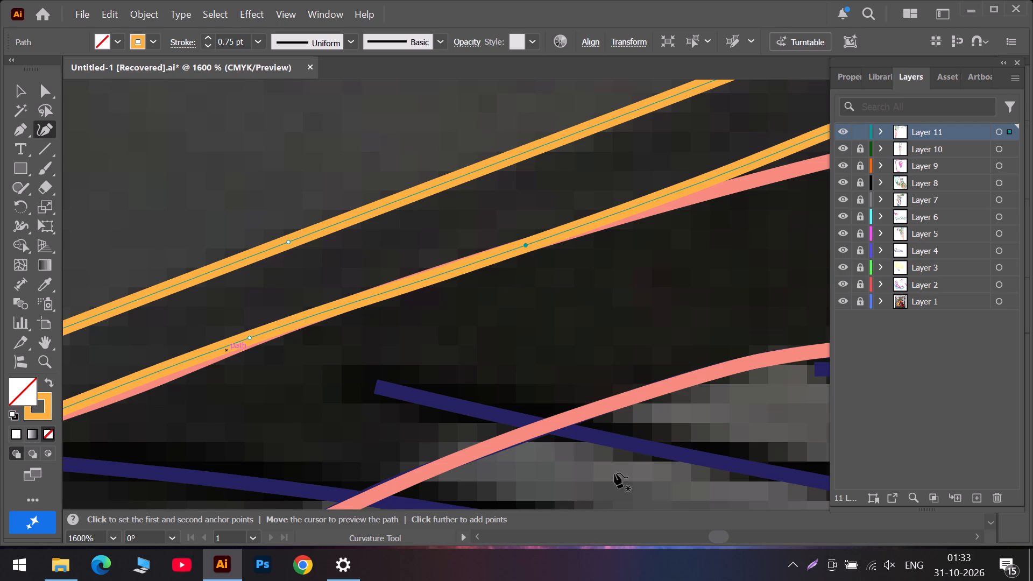
pyautogui.click(698, 542)
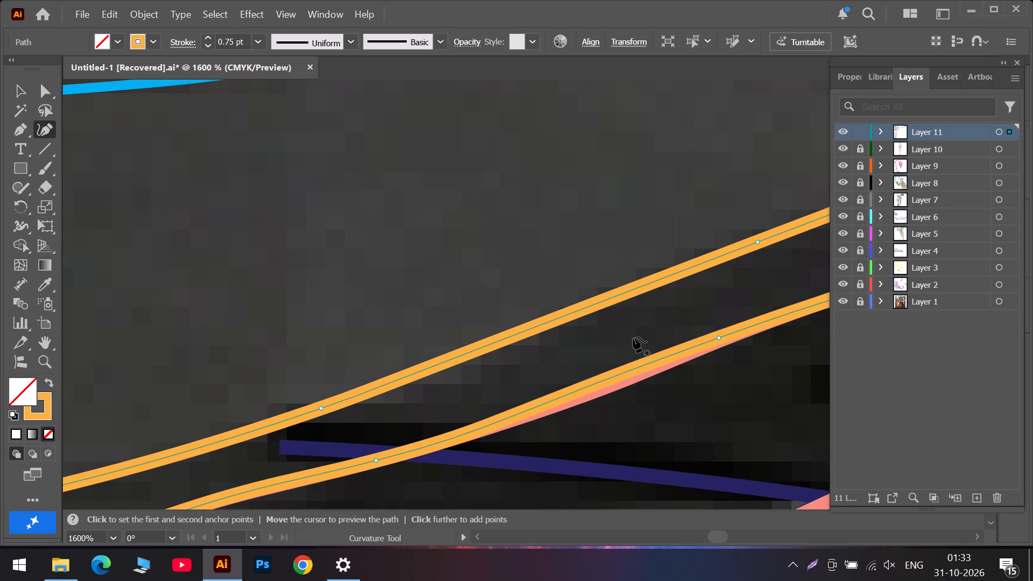
pyautogui.moveTo(622, 374); pyautogui.dragTo(592, 394)
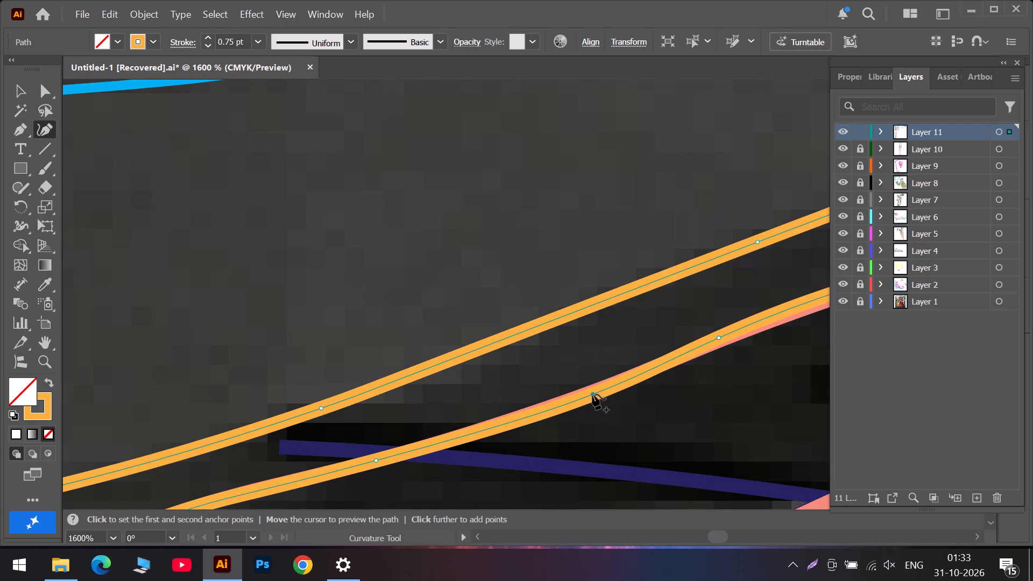
pyautogui.moveTo(592, 394); pyautogui.dragTo(571, 402)
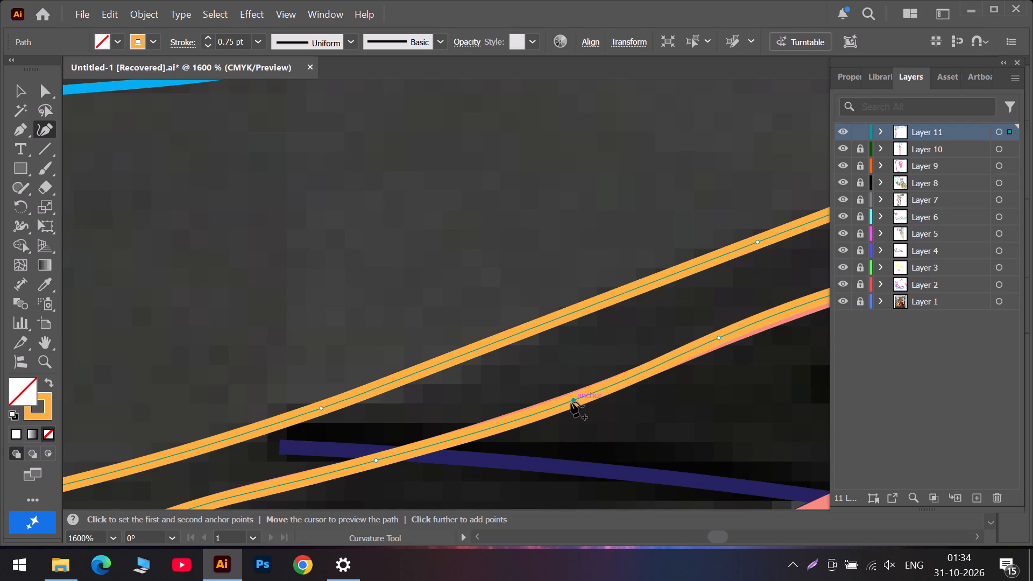
pyautogui.moveTo(571, 402); pyautogui.dragTo(564, 404)
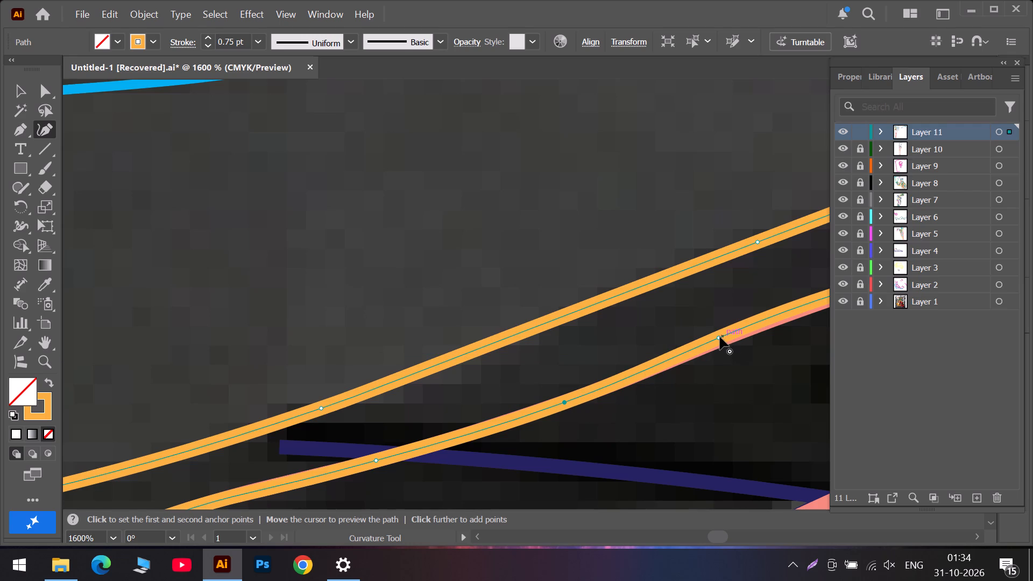
pyautogui.moveTo(720, 337); pyautogui.dragTo(732, 335)
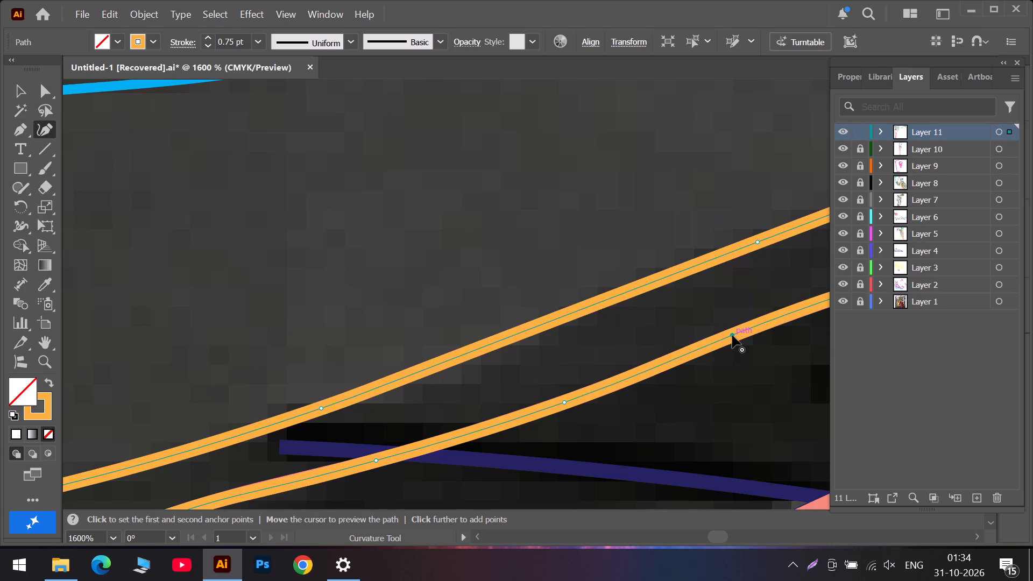
# Align the next stretch of the lower edge with the salmon outline by adding one curve point and moving the following one.
pyautogui.click(748, 534)
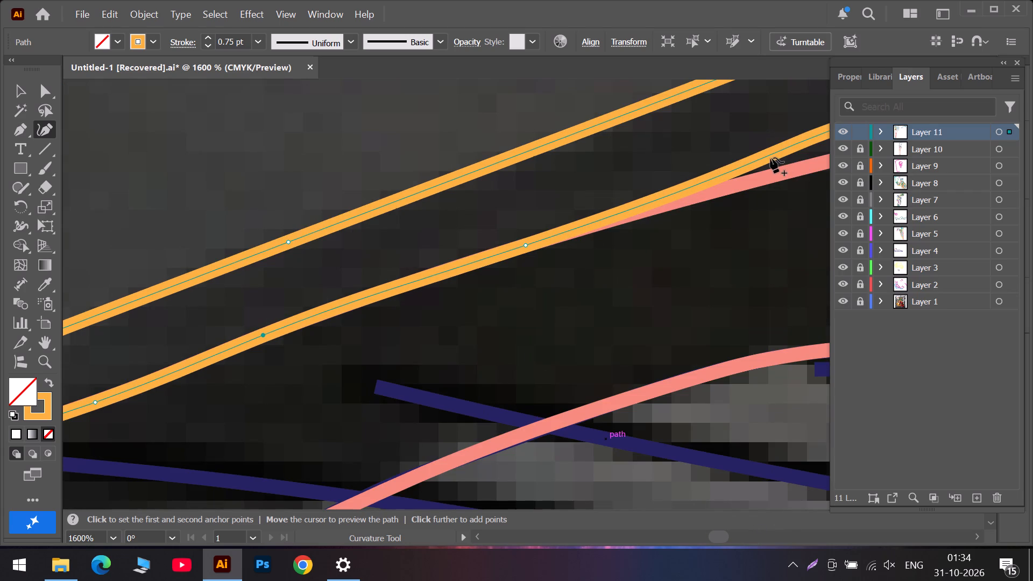
pyautogui.moveTo(757, 162); pyautogui.dragTo(731, 185)
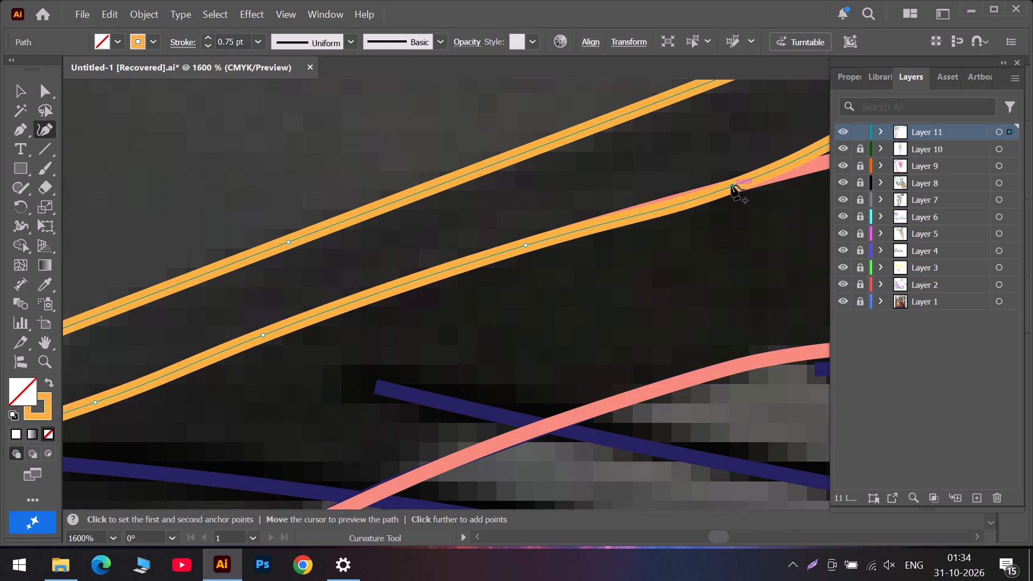
pyautogui.moveTo(731, 185); pyautogui.dragTo(690, 197)
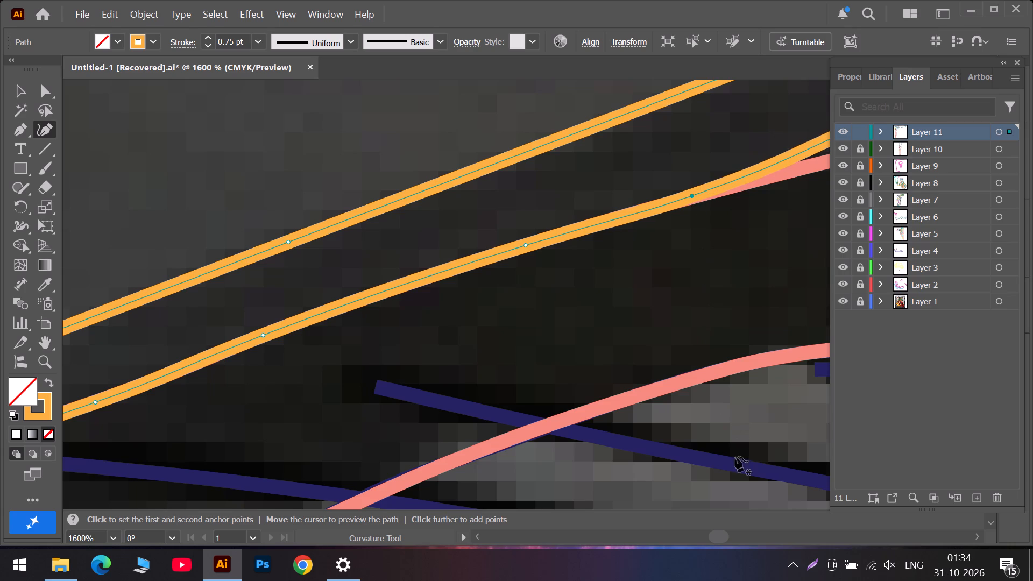
pyautogui.moveTo(740, 539); pyautogui.dragTo(741, 531)
pyautogui.scroll(4, 390, 120)
pyautogui.moveTo(441, 179); pyautogui.dragTo(405, 218)
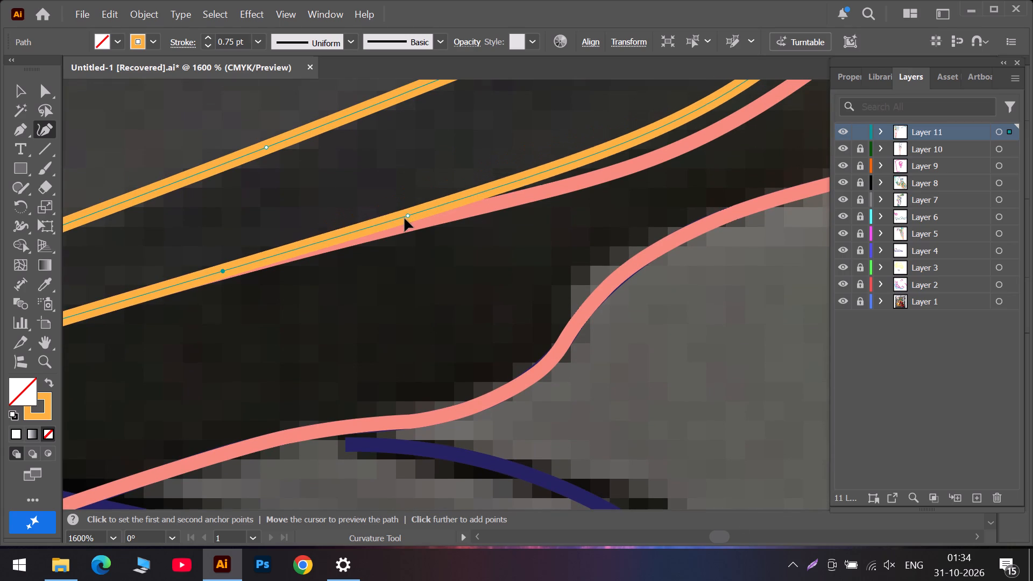
pyautogui.moveTo(405, 218); pyautogui.dragTo(394, 226)
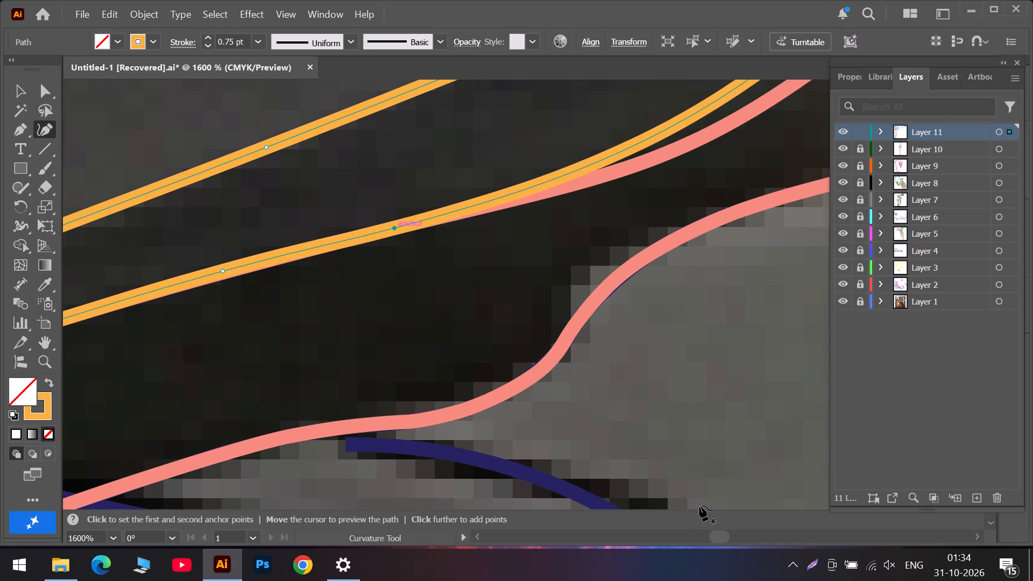
# Move the shadow's two explosion-end corners onto the blue outline and curve the short edge between them along it.
pyautogui.click(746, 533)
pyautogui.scroll(4, 388, 226)
pyautogui.scroll(6, 339, 123)
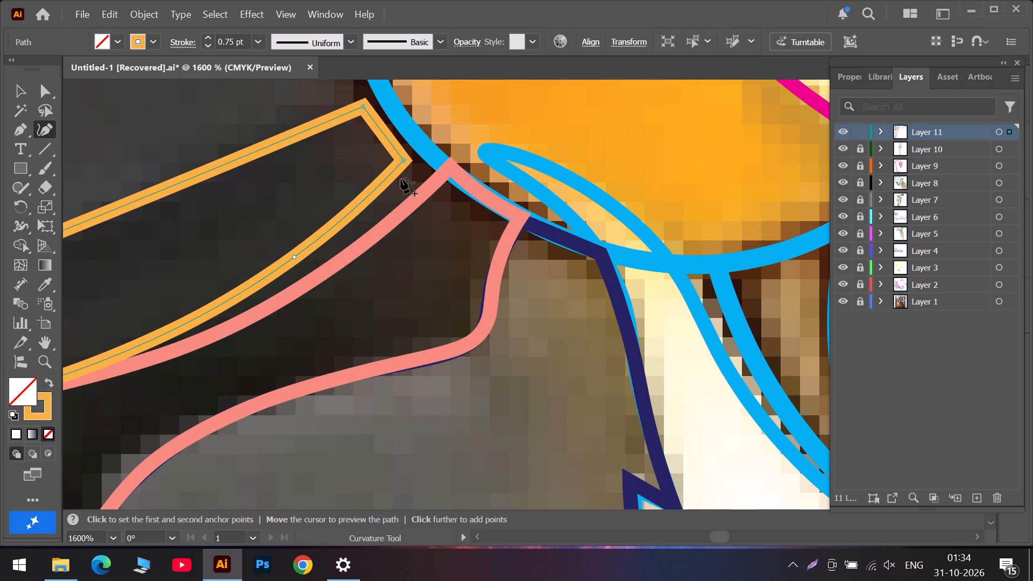
pyautogui.moveTo(406, 159); pyautogui.dragTo(455, 173)
pyautogui.scroll(4, 385, 125)
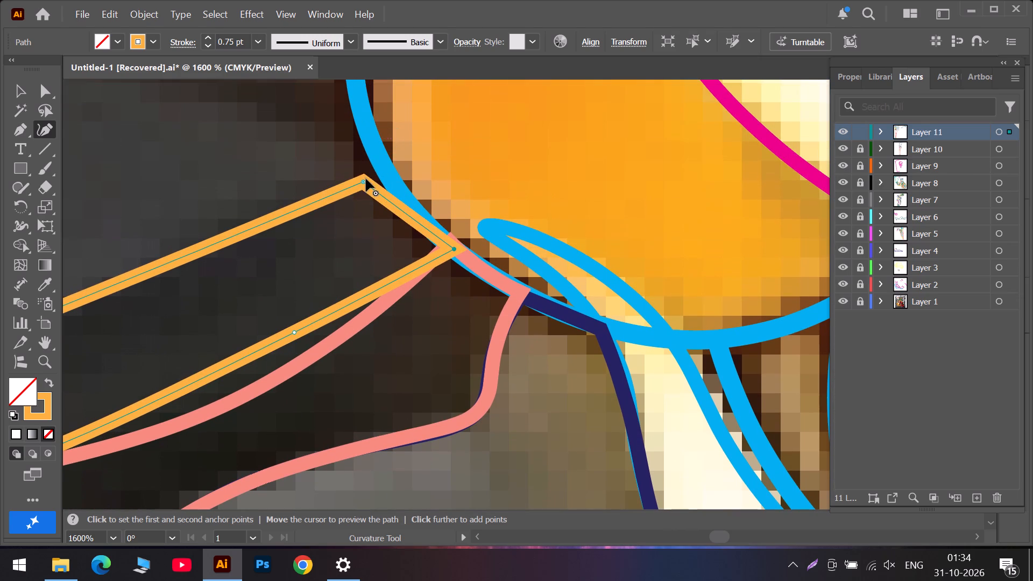
pyautogui.moveTo(362, 180); pyautogui.dragTo(378, 163)
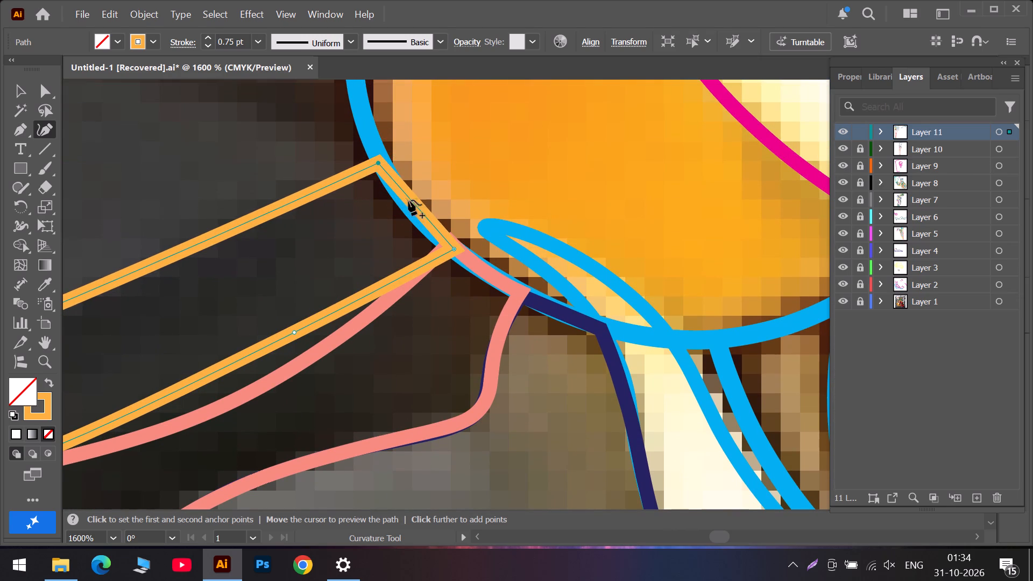
pyautogui.moveTo(414, 201); pyautogui.dragTo(405, 207)
# Fit the lower edge's last stretch beside the explosion onto the salmon outline, adjusting its curve point and corner and adding one point.
pyautogui.scroll(-6, 205, 148)
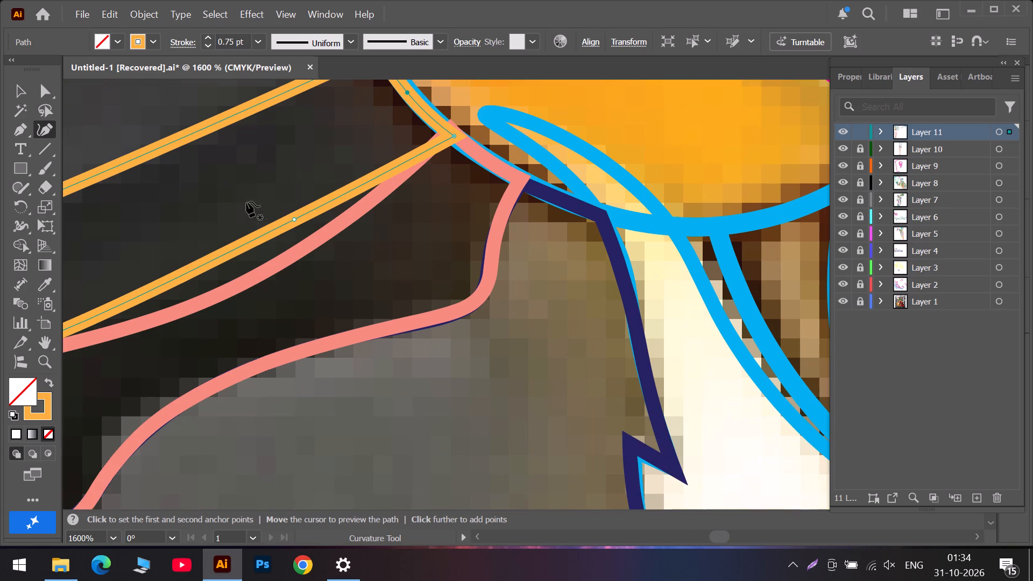
pyautogui.moveTo(294, 220); pyautogui.dragTo(357, 205)
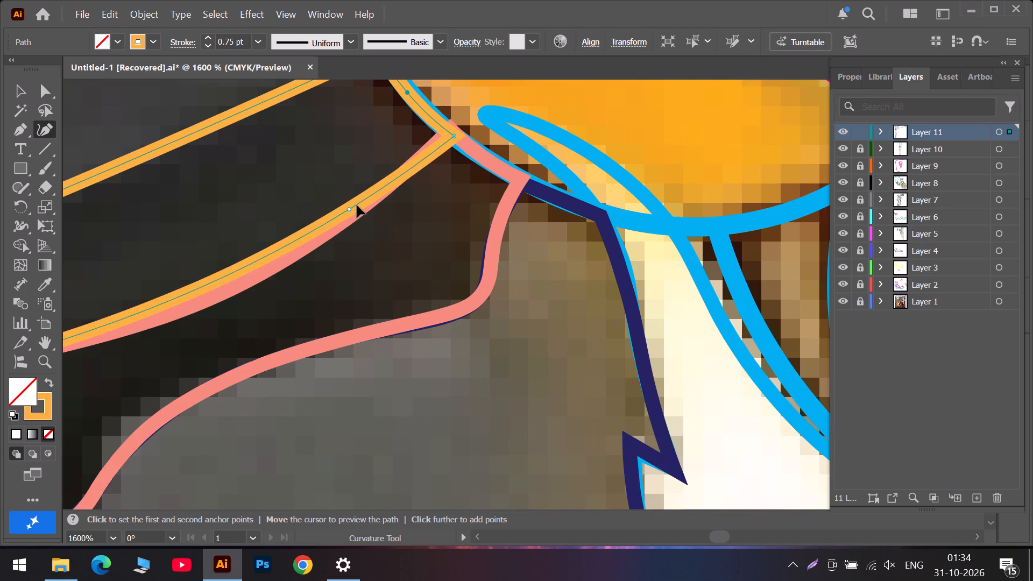
pyautogui.moveTo(357, 205); pyautogui.dragTo(360, 209)
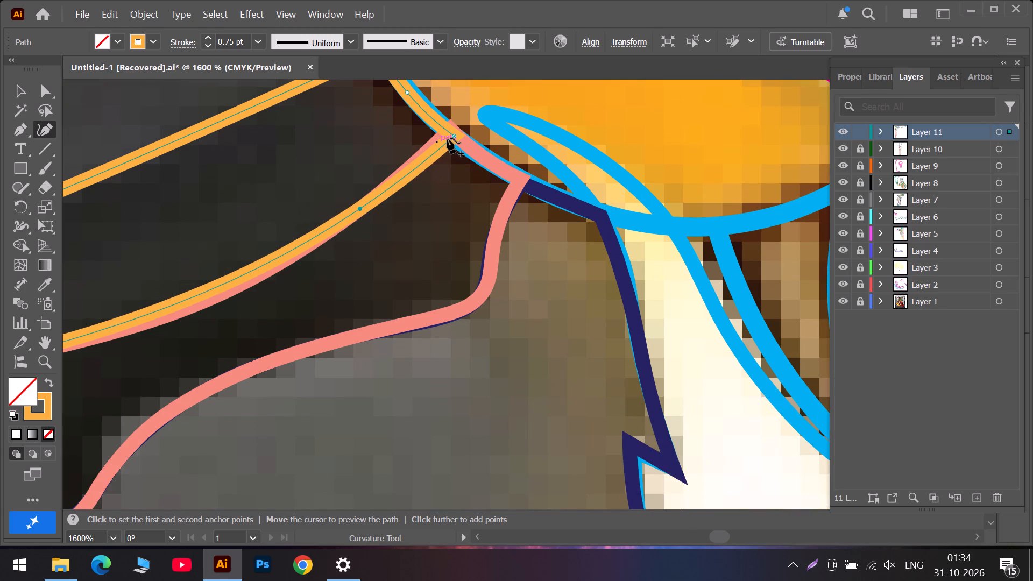
pyautogui.click(452, 134)
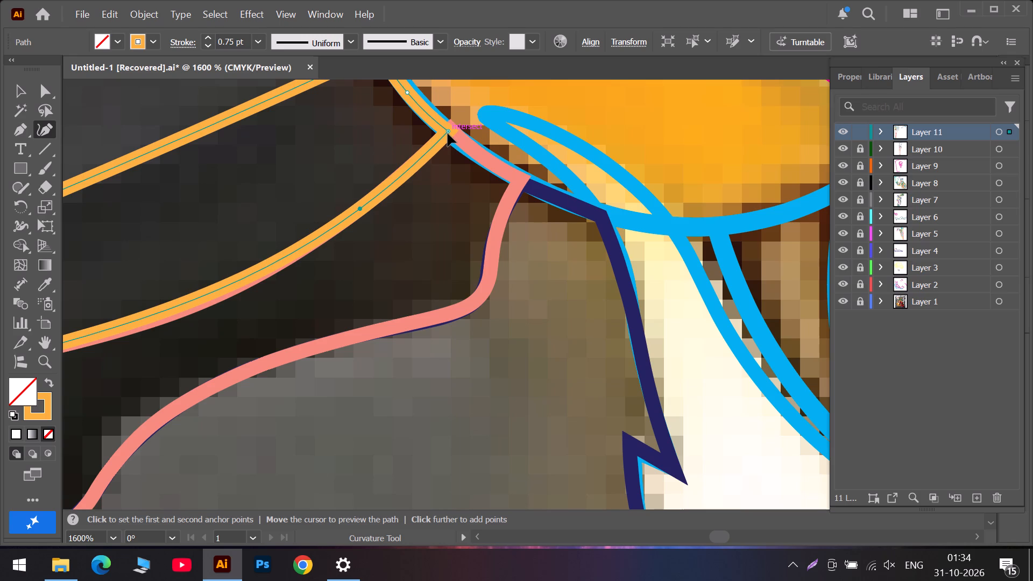
pyautogui.scroll(-4, 242, 266)
pyautogui.moveTo(193, 223); pyautogui.dragTo(193, 223)
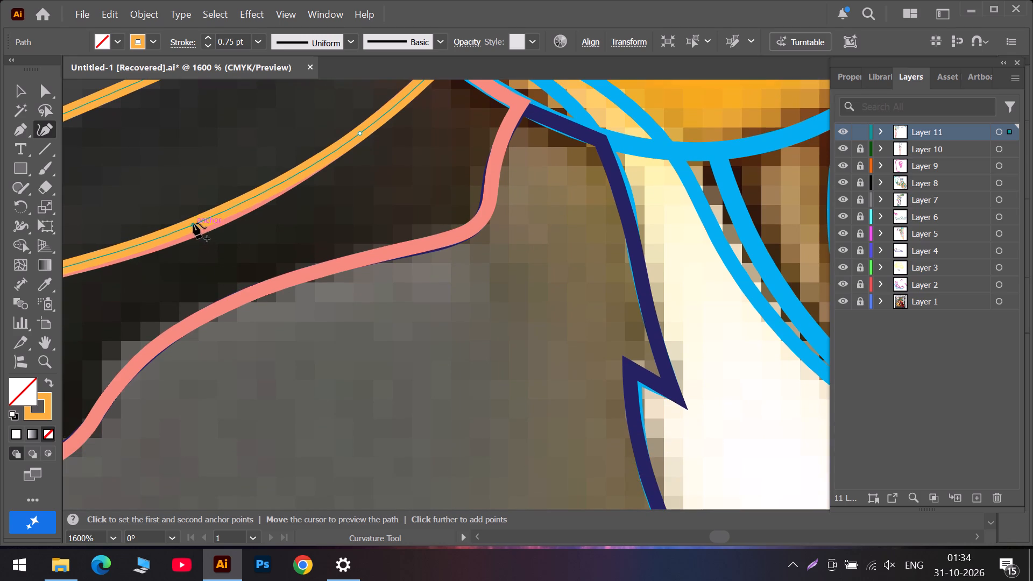
pyautogui.moveTo(193, 223); pyautogui.dragTo(209, 224)
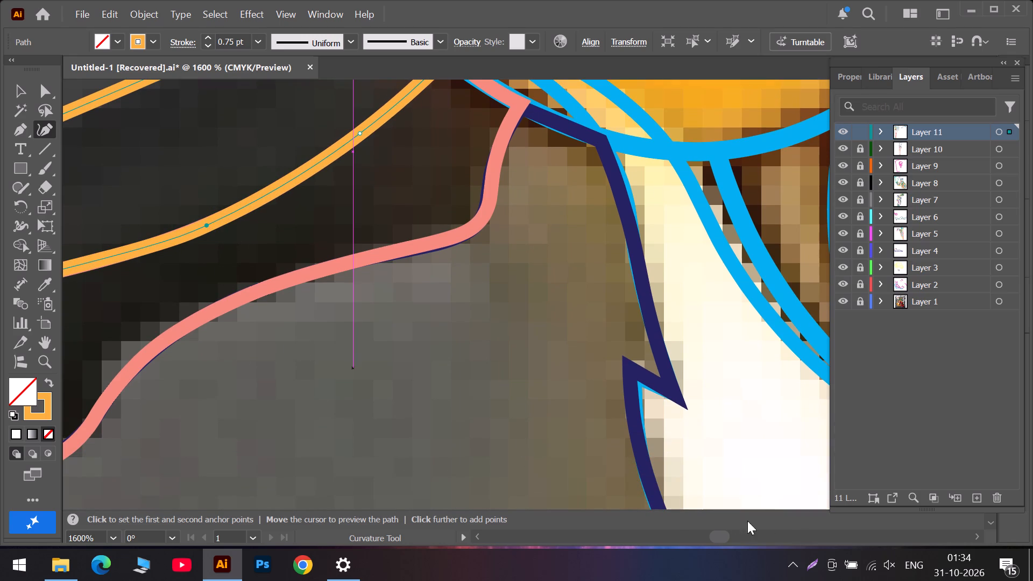
pyautogui.click(686, 548)
pyautogui.click(697, 537)
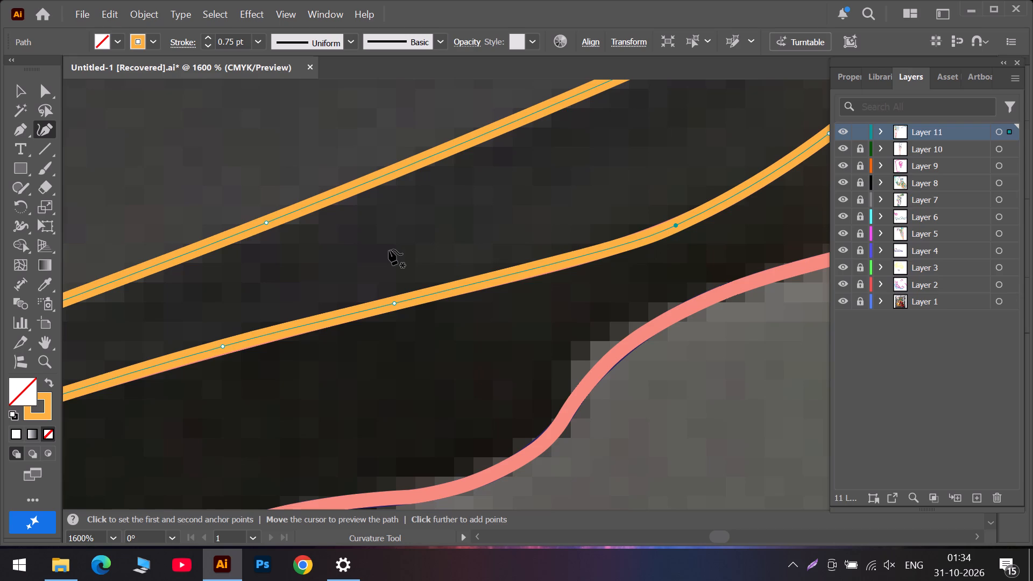
pyautogui.keyDown('alt'); pyautogui.scroll(-3, 388, 250); pyautogui.keyUp('alt')
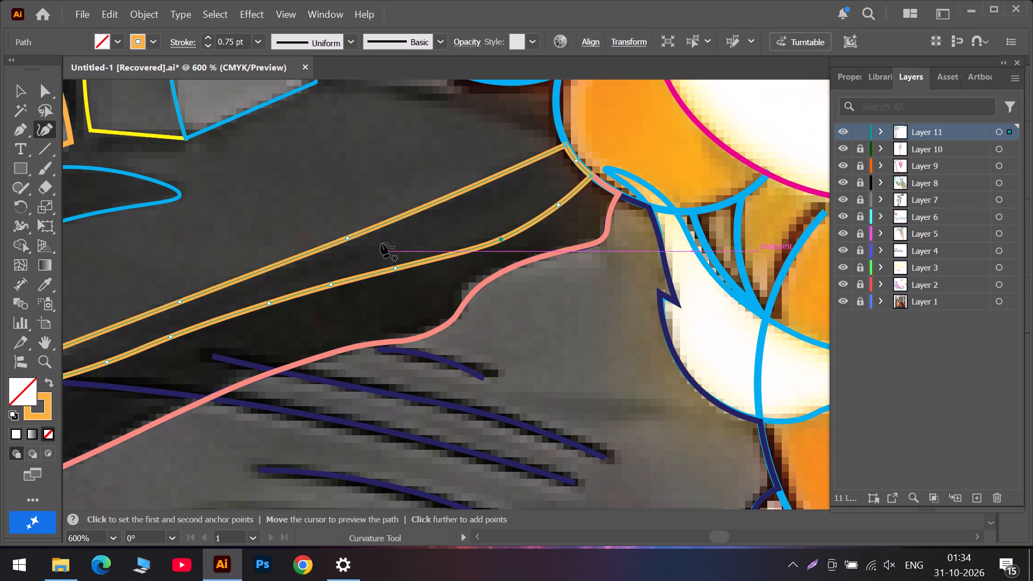
# Switch to the Selection tool and undo the last change.
pyautogui.click(26, 90)
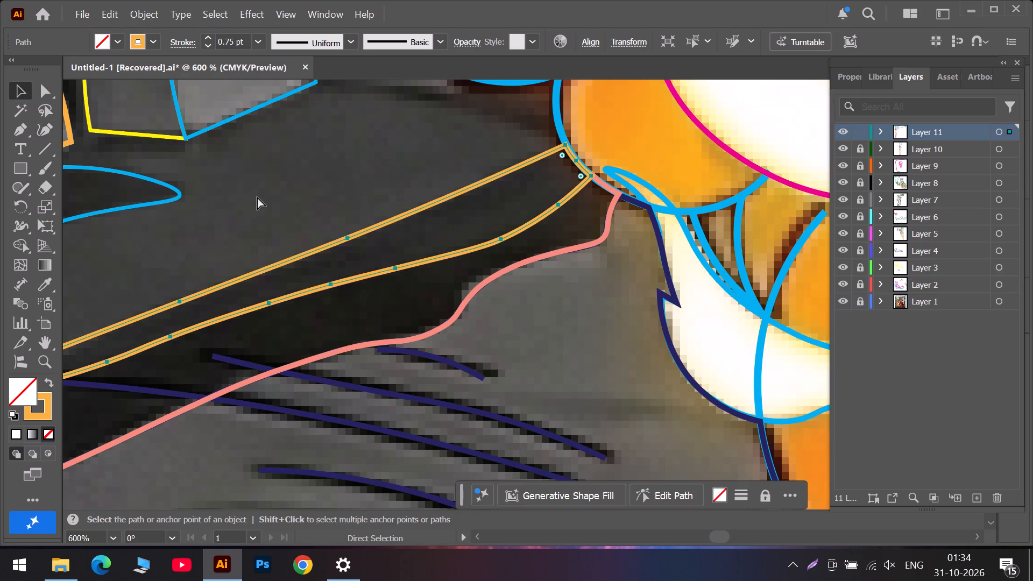
pyautogui.hotkey('ctrl', 'z')
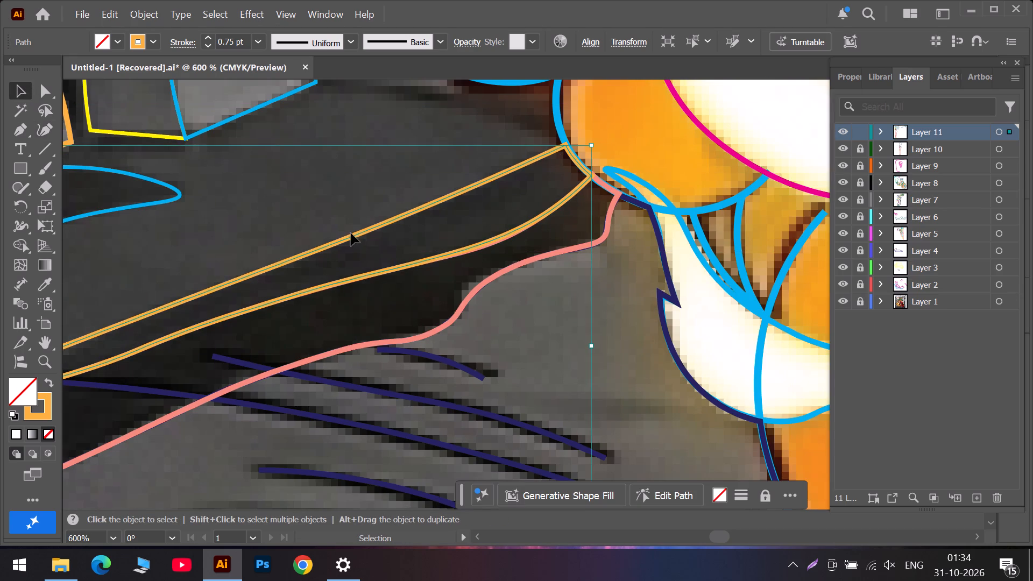
pyautogui.keyDown('alt'); pyautogui.scroll(-3, 351, 233); pyautogui.keyUp('alt')
pyautogui.keyDown('alt'); pyautogui.scroll(-1, 251, 257); pyautogui.keyUp('alt')
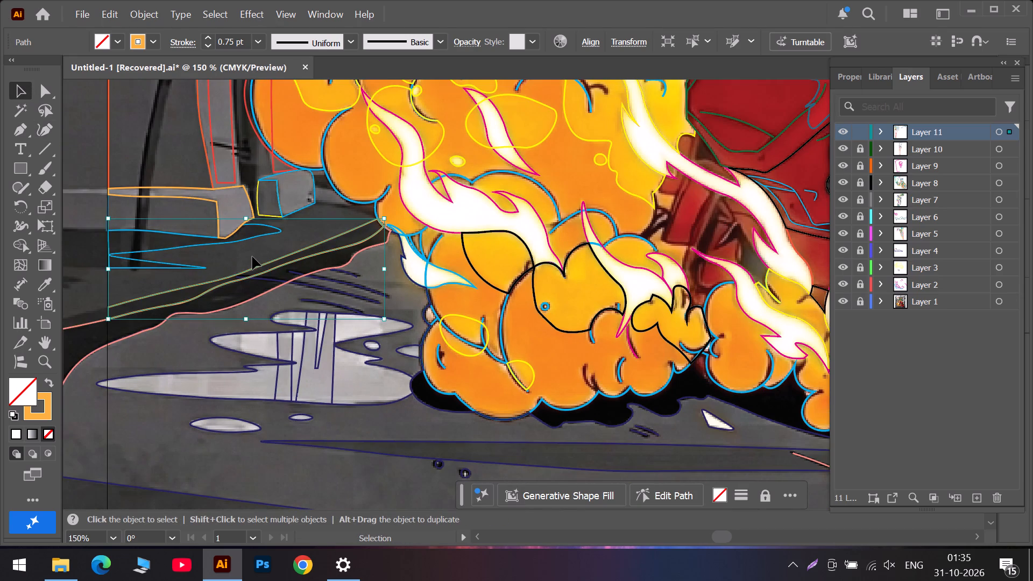
pyautogui.keyDown('alt'); pyautogui.scroll(-1, 252, 257); pyautogui.keyUp('alt')
pyautogui.keyDown('alt'); pyautogui.scroll(2, 276, 245); pyautogui.keyUp('alt')
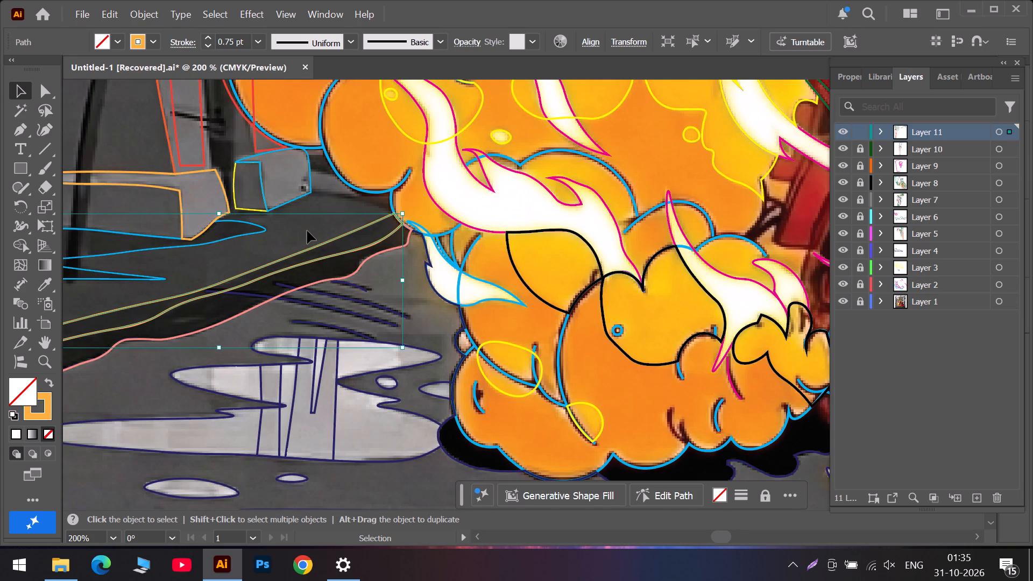
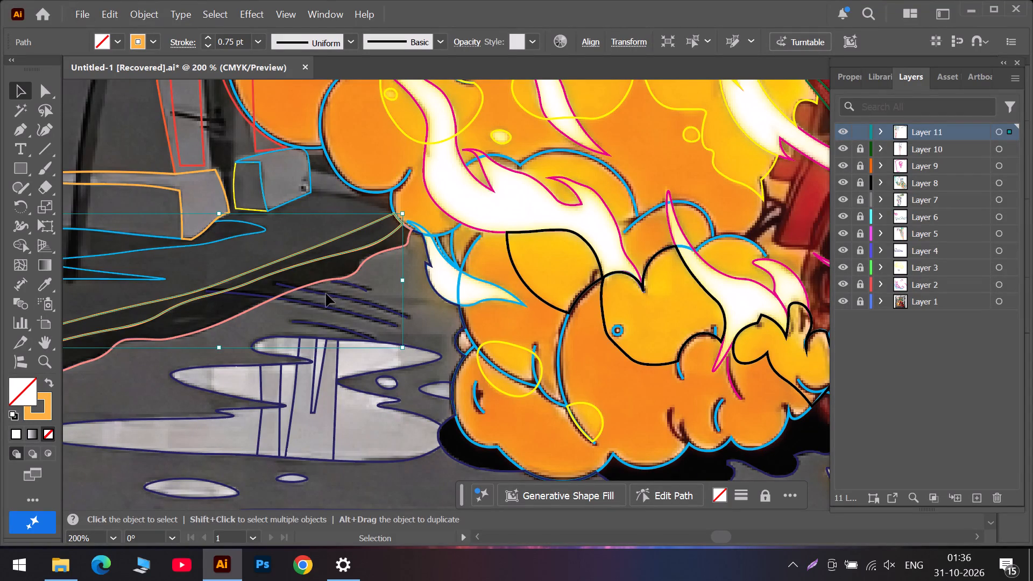
# Examine the navy and salmon ground outlines from the explosion down to the artwork's lower edge.
pyautogui.scroll(-8, 326, 296)
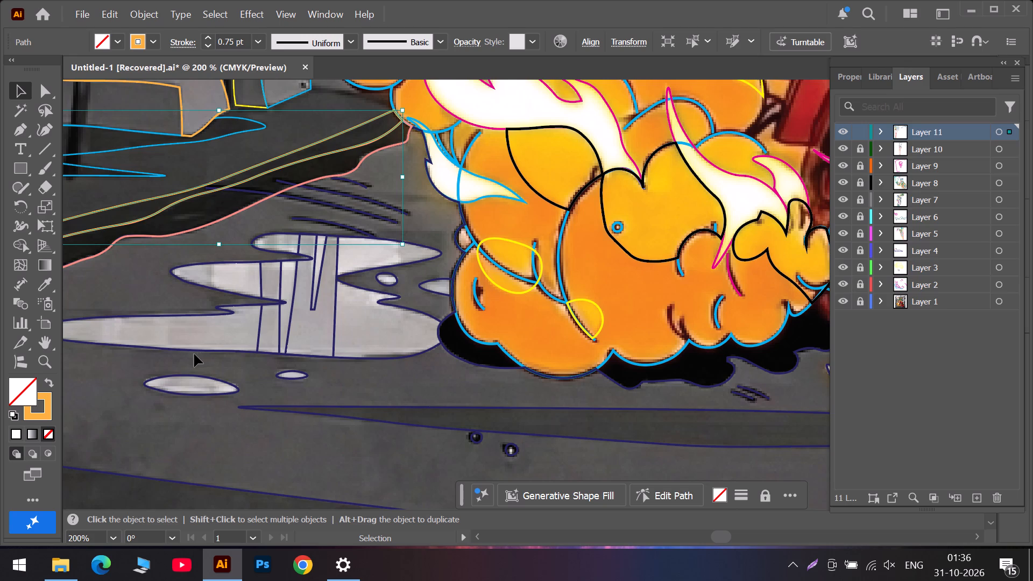
pyautogui.scroll(-3, 182, 364)
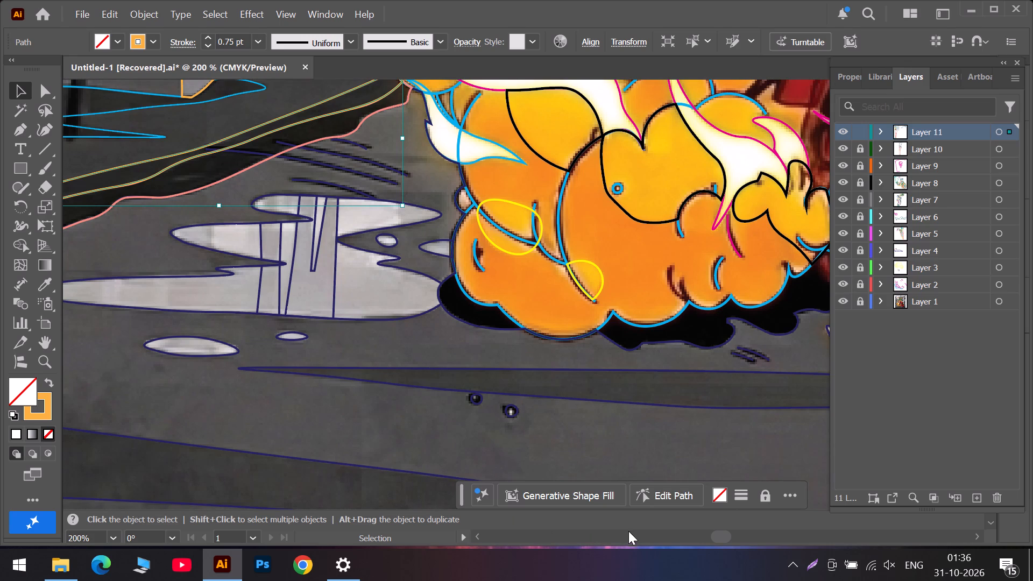
pyautogui.click(704, 542)
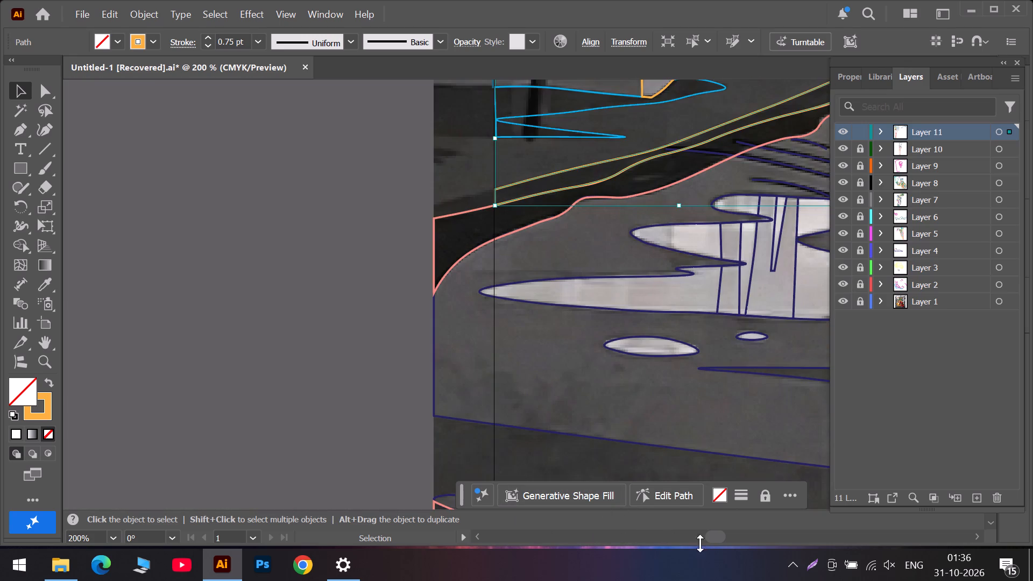
pyautogui.scroll(-5, 681, 406)
pyautogui.scroll(-10, 593, 372)
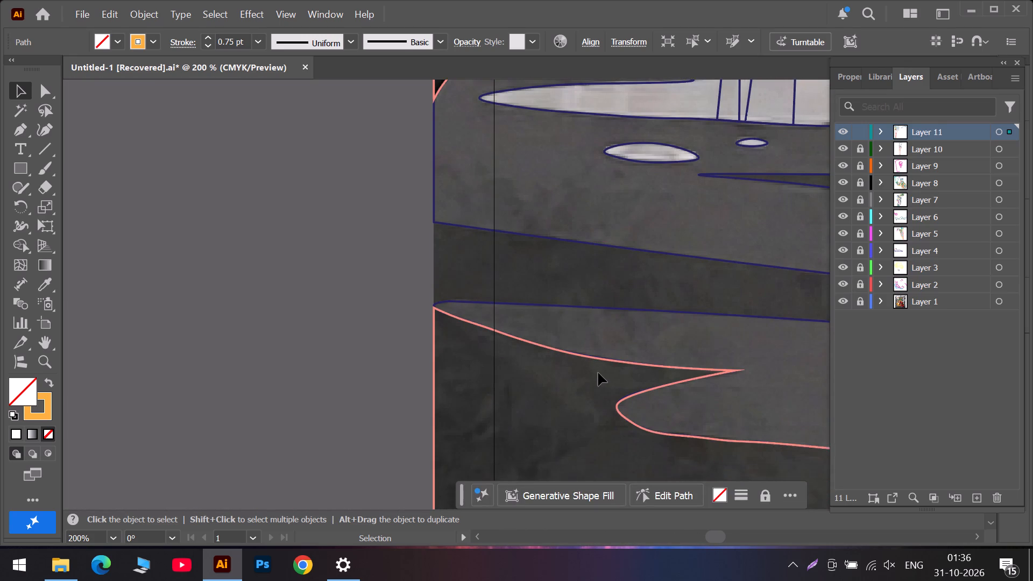
pyautogui.scroll(-13, 600, 374)
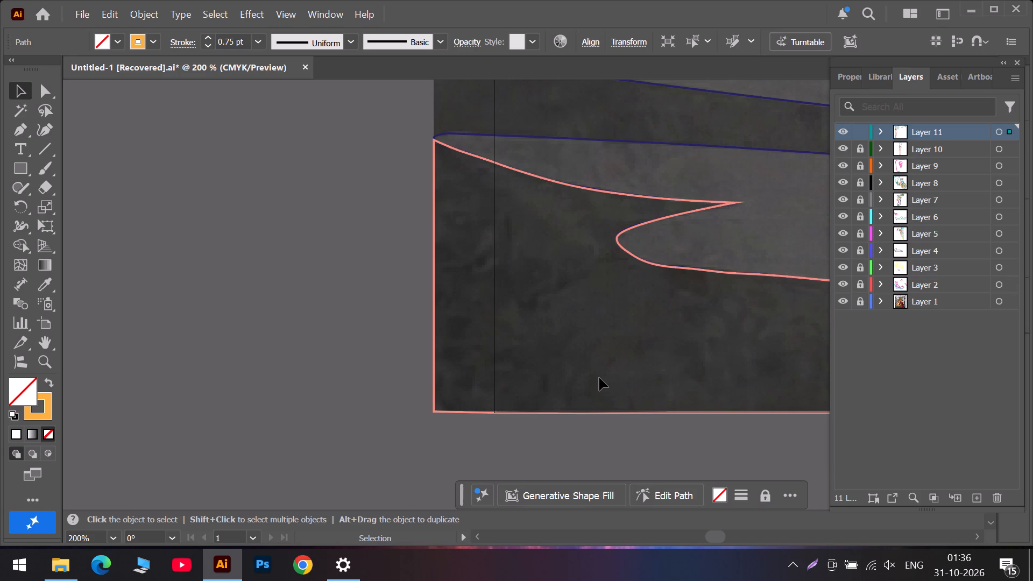
pyautogui.scroll(1, 599, 379)
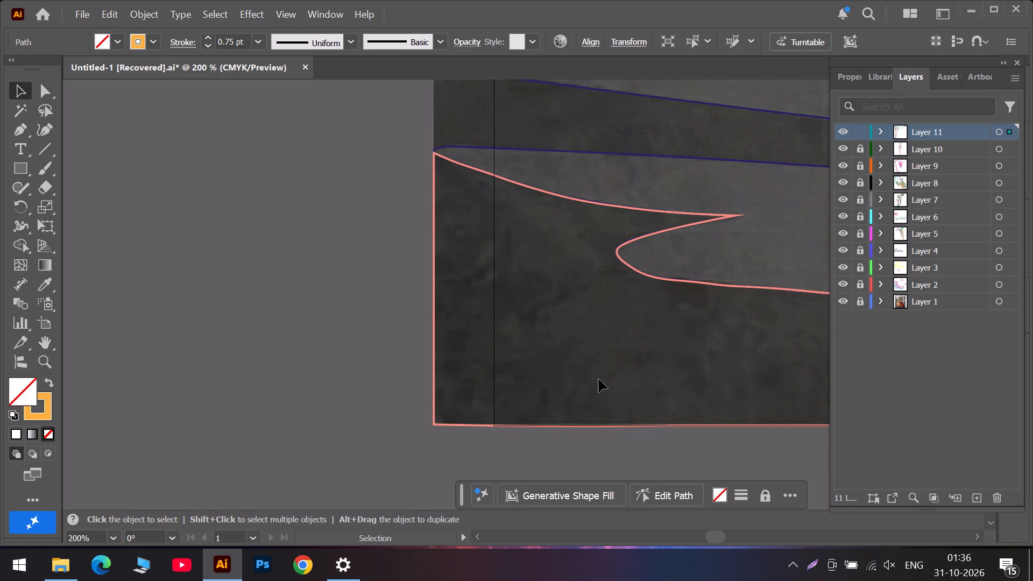
pyautogui.scroll(3, 599, 380)
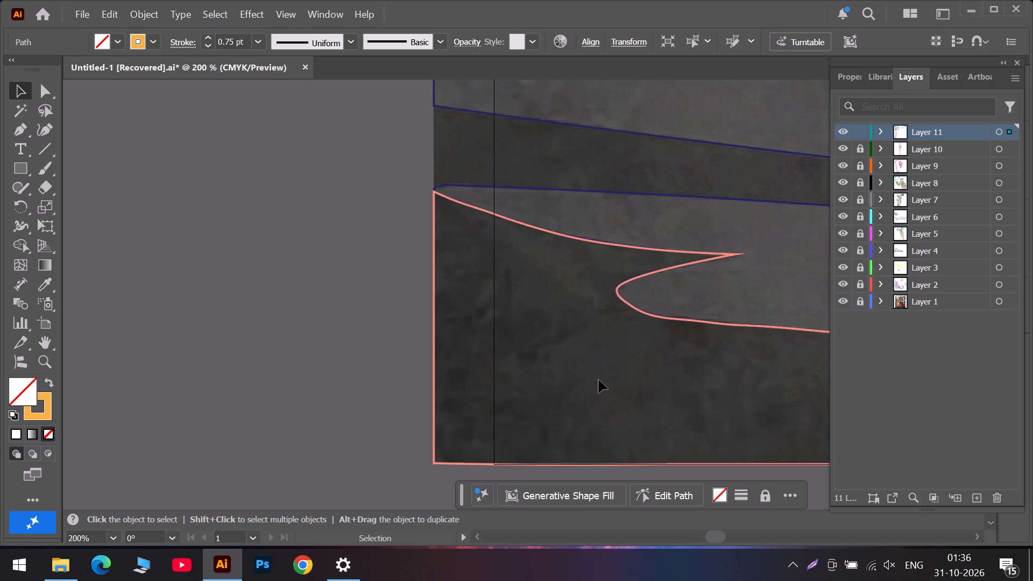
pyautogui.scroll(4, 599, 380)
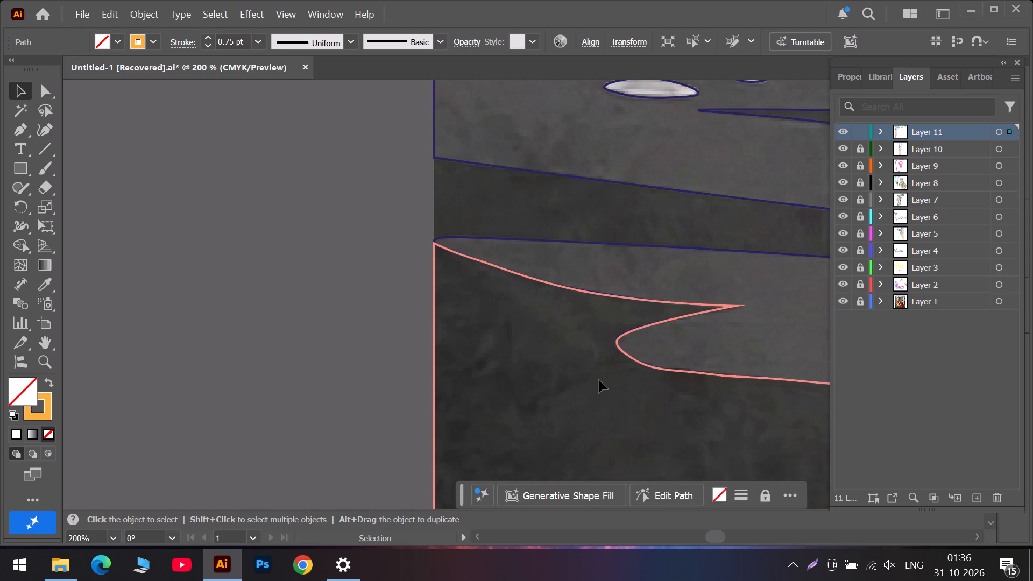
pyautogui.scroll(4, 599, 380)
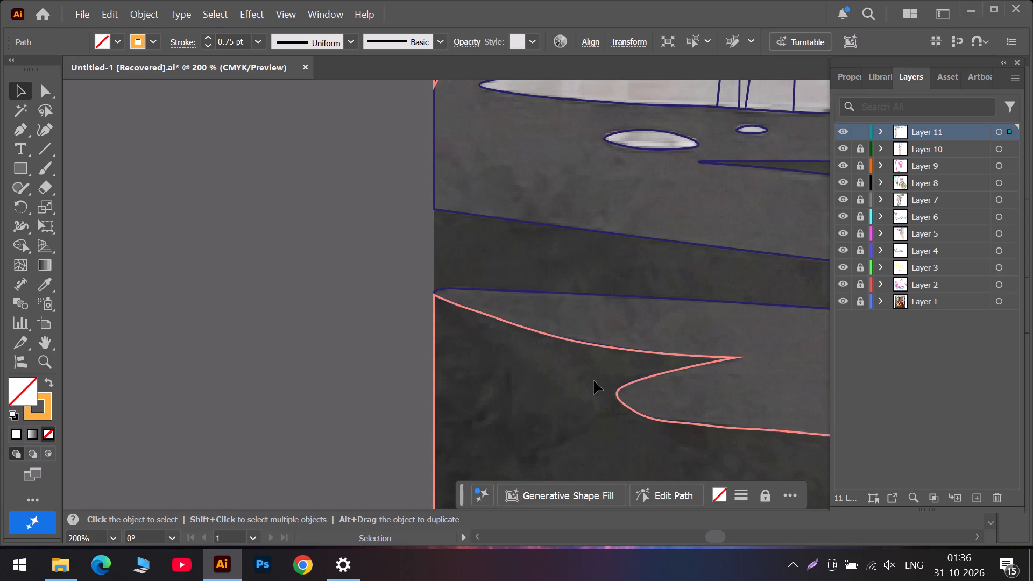
pyautogui.scroll(1, 594, 381)
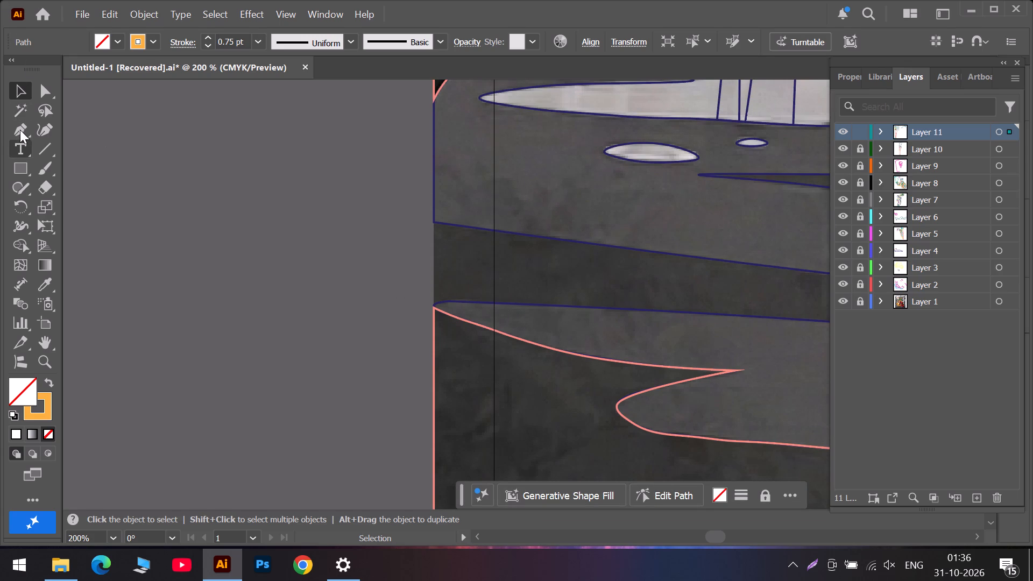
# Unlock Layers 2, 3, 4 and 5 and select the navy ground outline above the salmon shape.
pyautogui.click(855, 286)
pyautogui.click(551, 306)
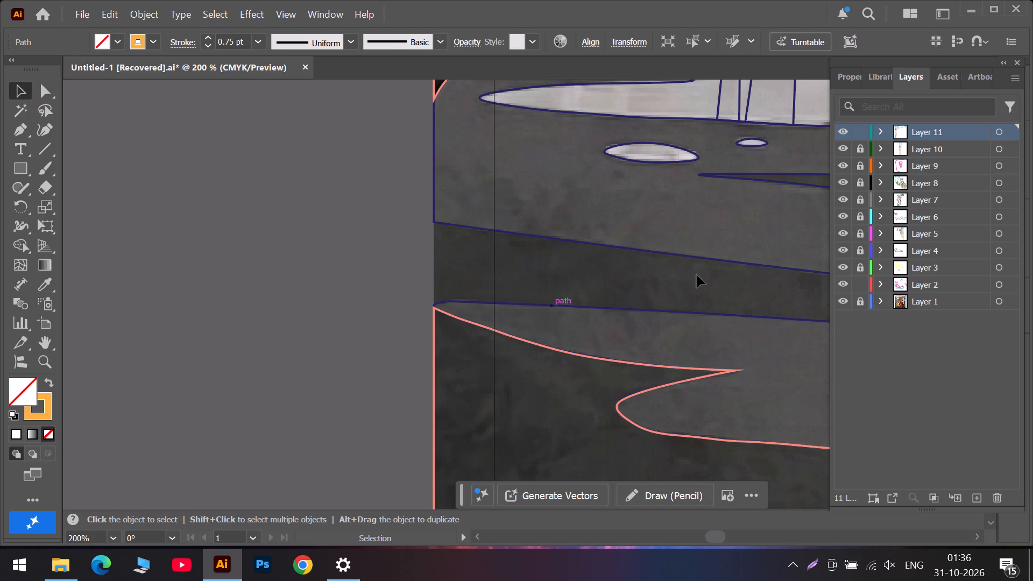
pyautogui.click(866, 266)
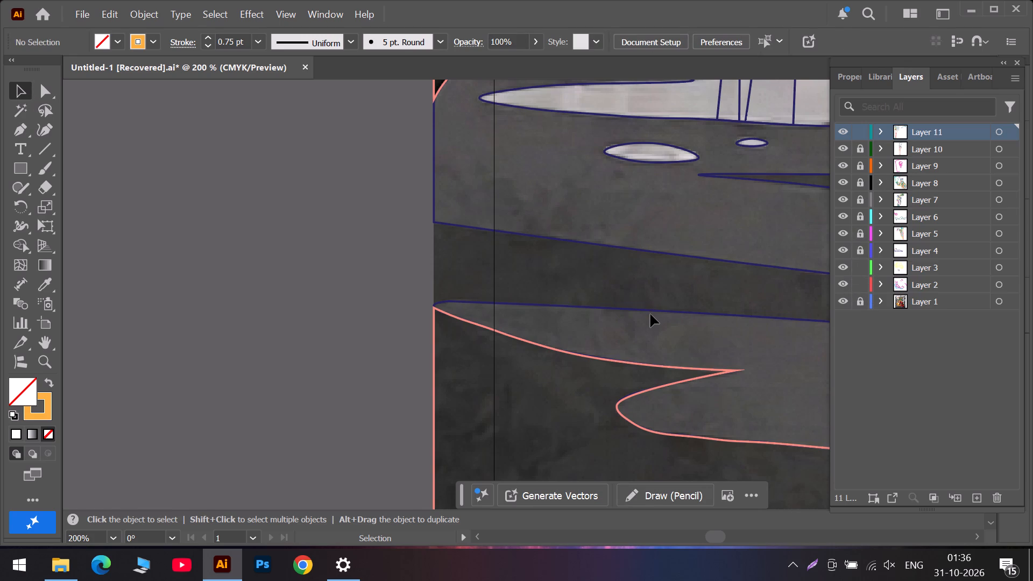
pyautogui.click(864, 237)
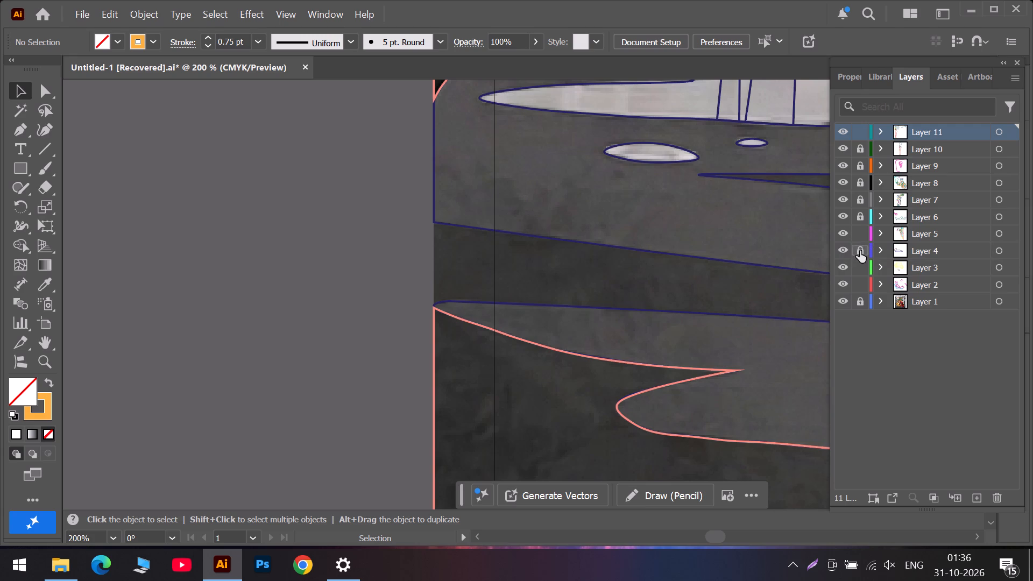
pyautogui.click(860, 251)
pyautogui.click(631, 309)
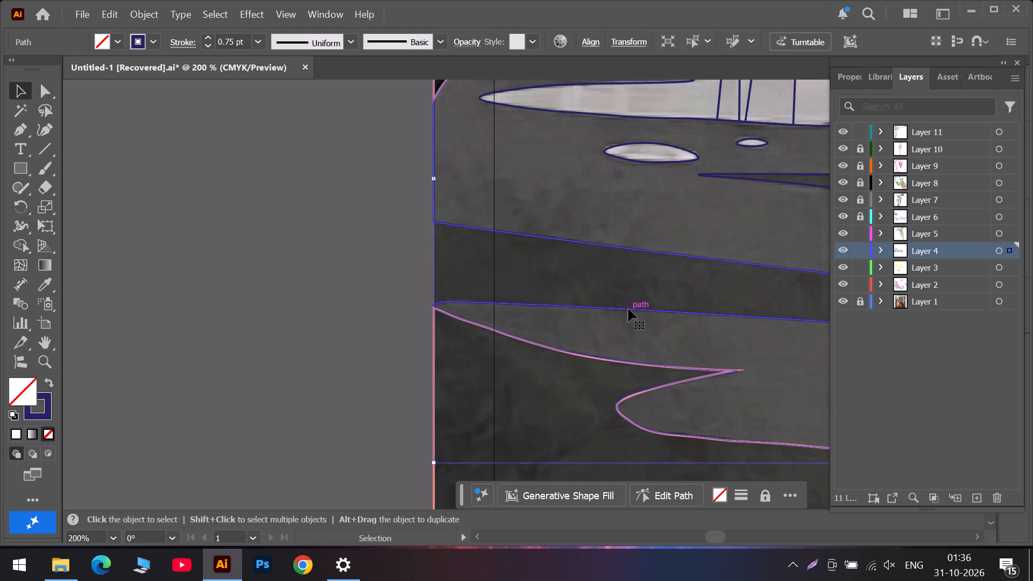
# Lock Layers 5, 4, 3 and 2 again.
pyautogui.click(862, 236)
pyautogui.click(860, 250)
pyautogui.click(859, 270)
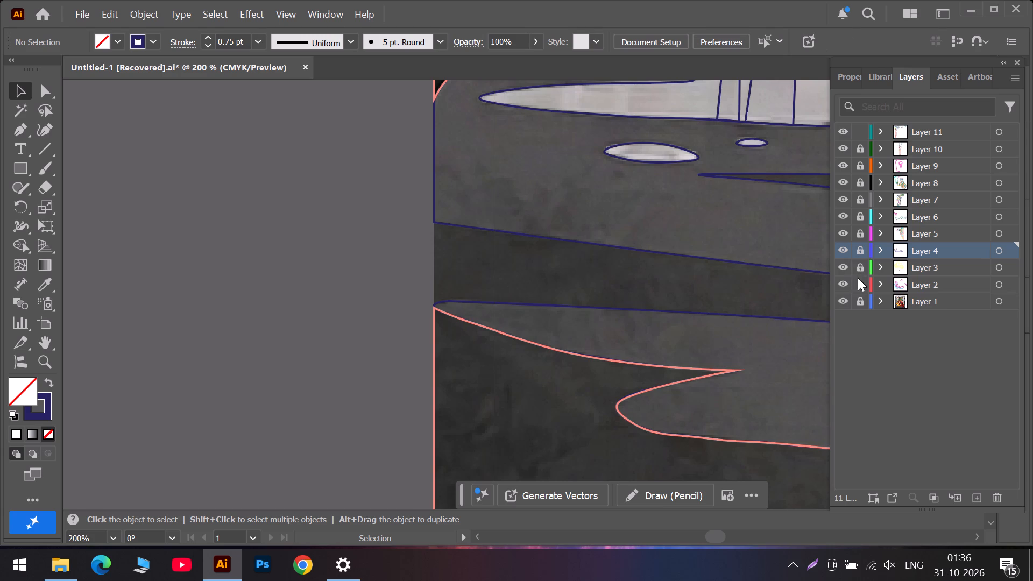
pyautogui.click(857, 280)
# Activate the Curvature tool at the dark ground strip beside the explosion.
pyautogui.keyDown('alt'); pyautogui.scroll(-2, 327, 240); pyautogui.keyUp('alt')
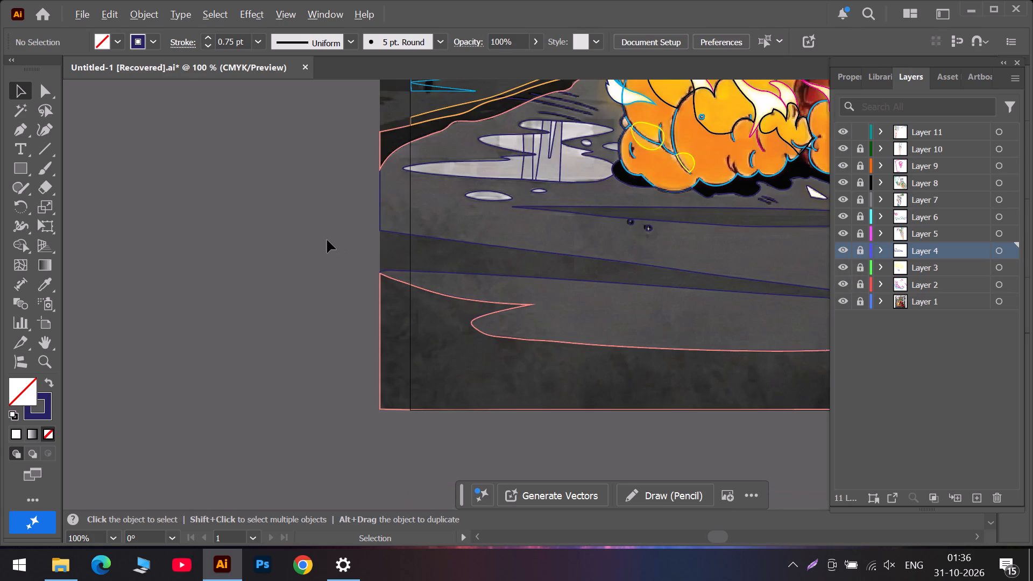
pyautogui.keyDown('alt'); pyautogui.scroll(-2, 407, 249); pyautogui.keyUp('alt')
pyautogui.scroll(5, 505, 179)
pyautogui.scroll(5, 463, 197)
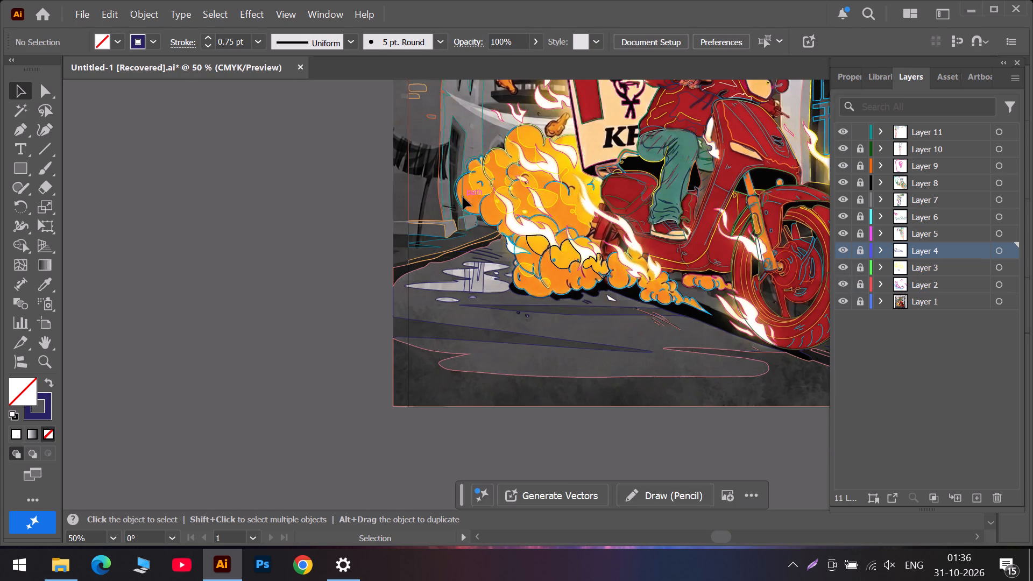
pyautogui.keyDown('alt'); pyautogui.scroll(4, 456, 277); pyautogui.keyUp('alt')
pyautogui.scroll(-4, 406, 336)
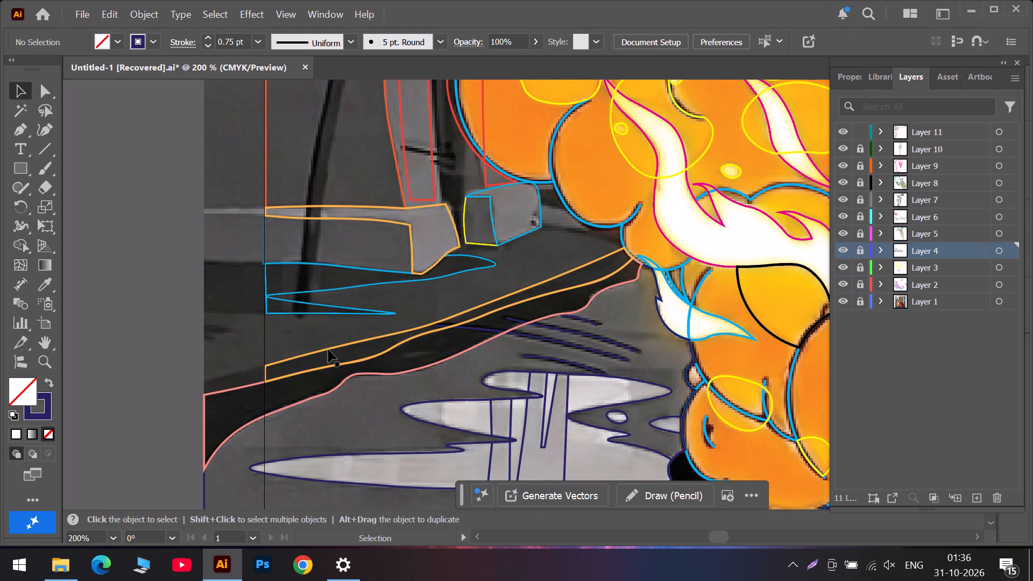
pyautogui.click(48, 130)
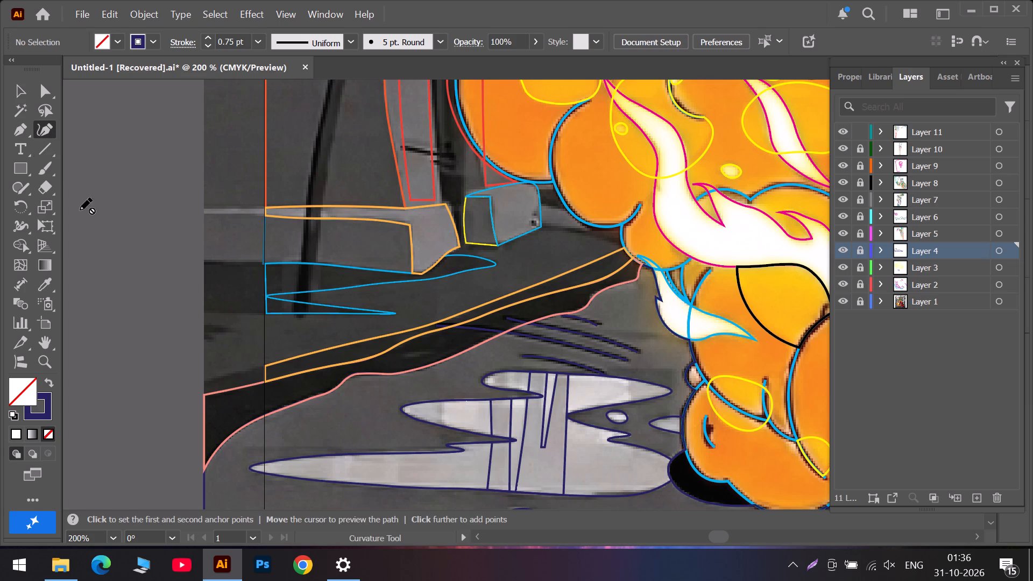
# Show the hidden system tray icons.
pyautogui.click(793, 567)
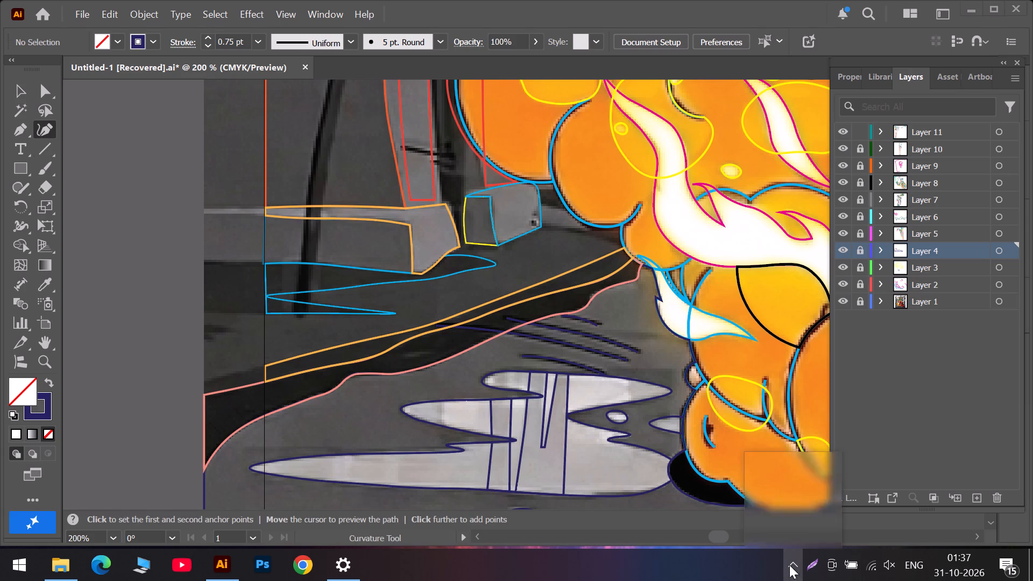
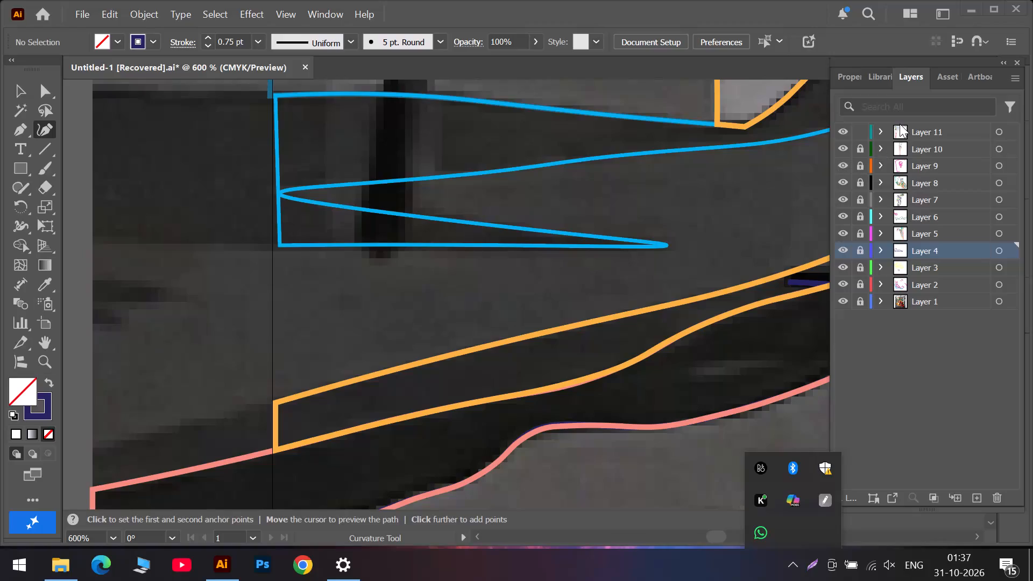
# On Layer 11, start a navy curved outline of the grey ground, from beyond the artboard's left edge across the blue wedge shapes.
pyautogui.click(900, 124)
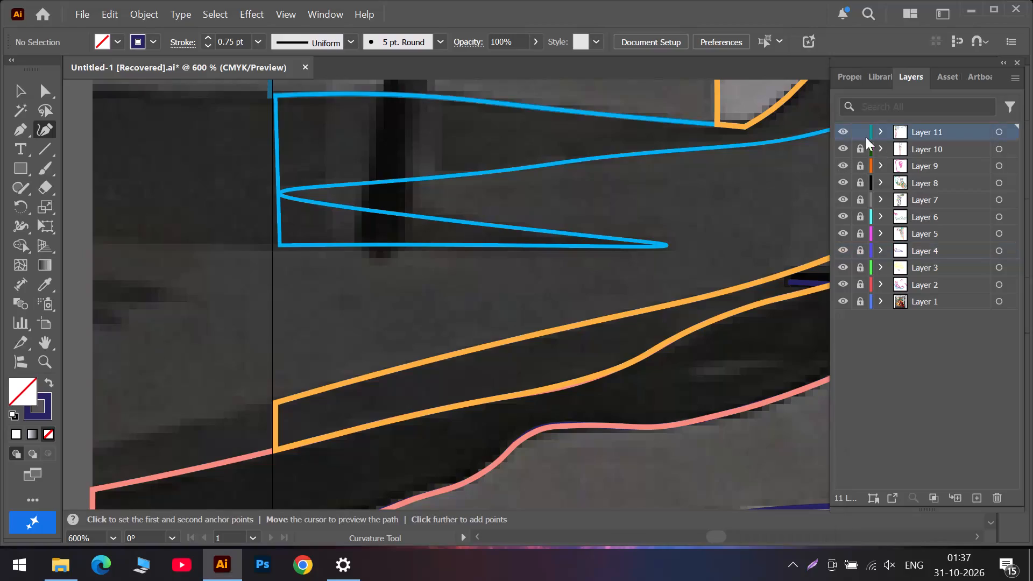
pyautogui.click(276, 258)
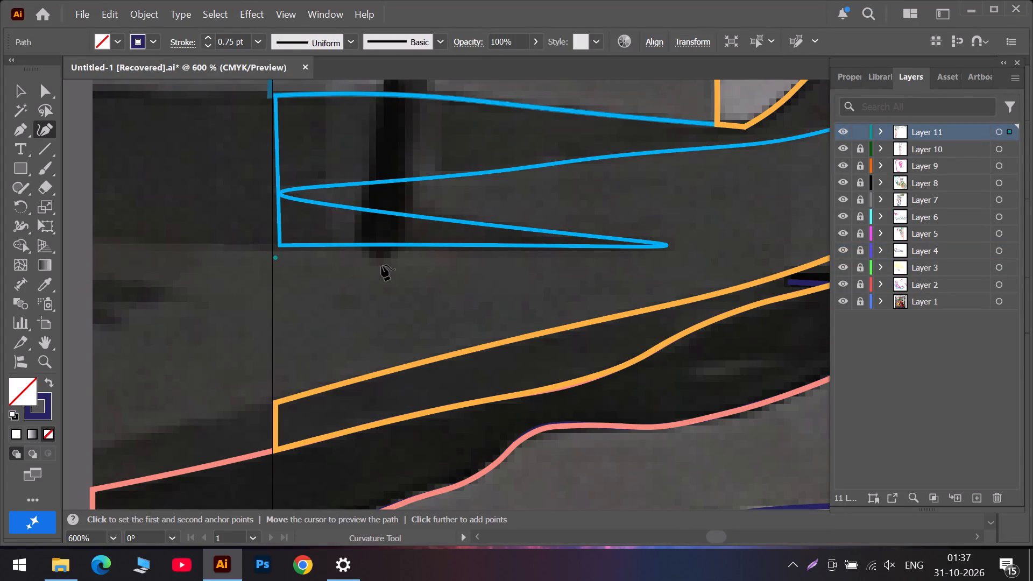
pyautogui.moveTo(397, 267); pyautogui.dragTo(407, 268)
pyautogui.click(583, 265)
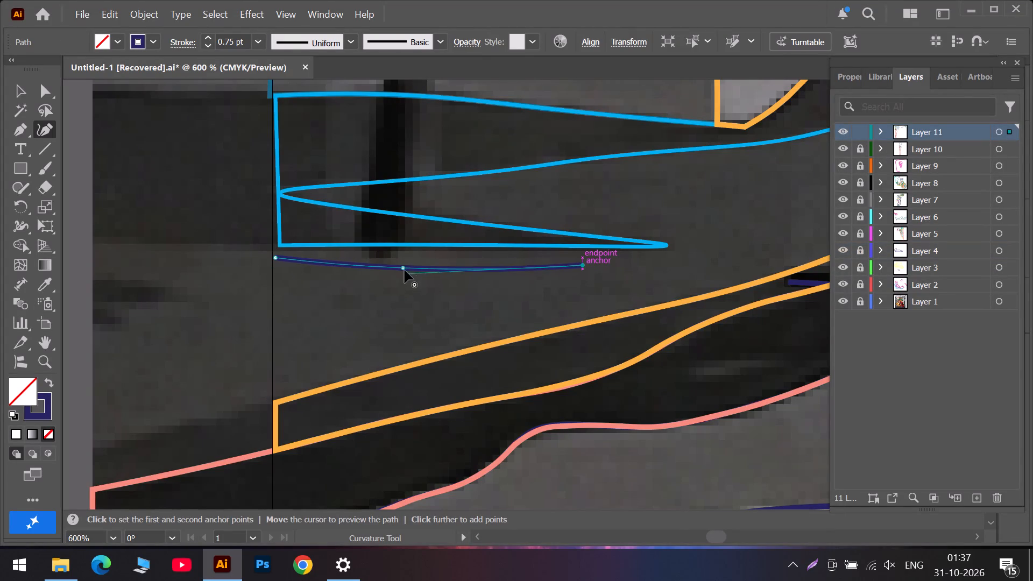
pyautogui.moveTo(404, 265); pyautogui.dragTo(321, 214)
pyautogui.moveTo(273, 259); pyautogui.dragTo(272, 259)
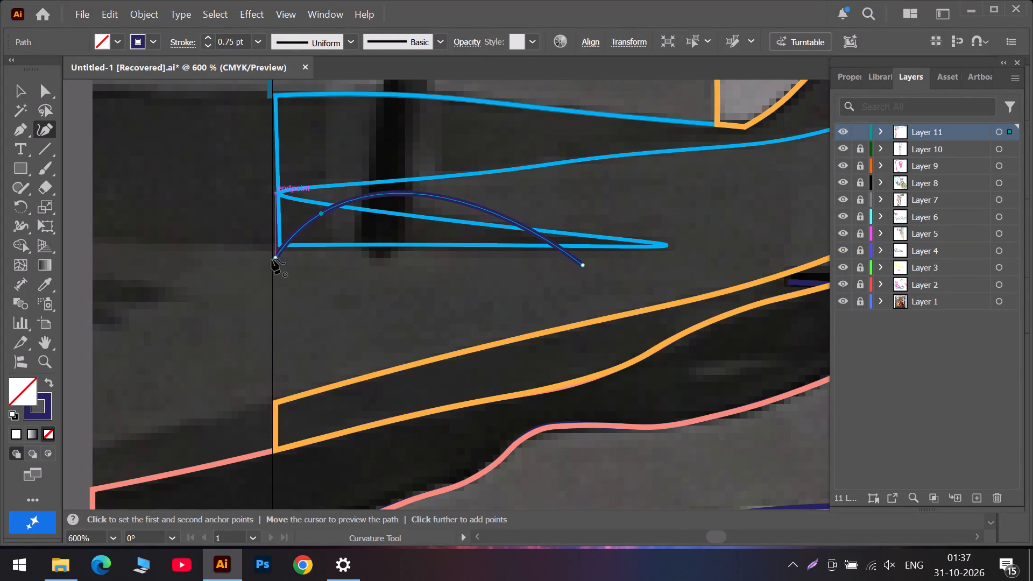
pyautogui.moveTo(272, 259); pyautogui.dragTo(239, 261)
pyautogui.moveTo(582, 264); pyautogui.dragTo(567, 232)
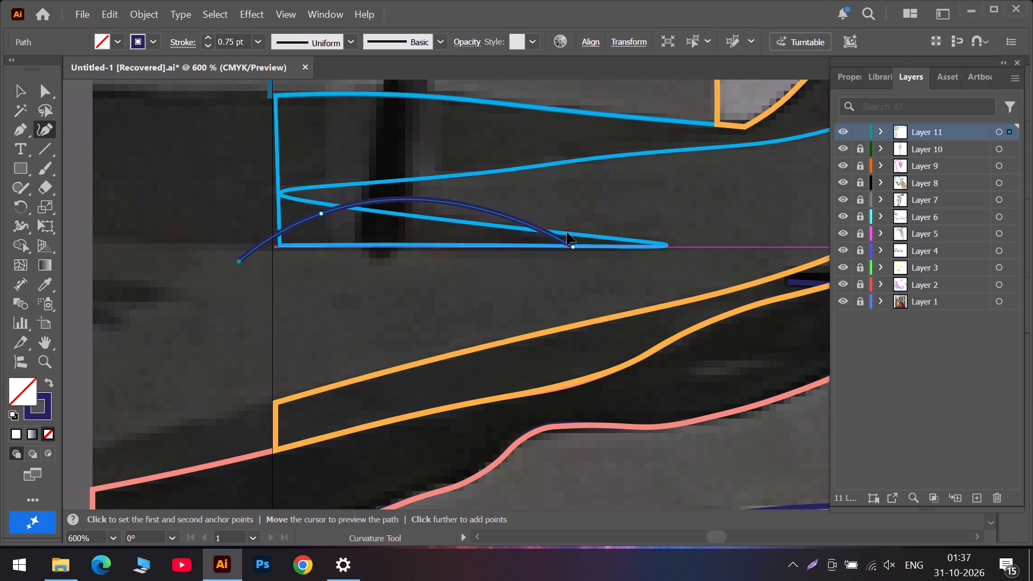
pyautogui.moveTo(567, 232); pyautogui.dragTo(530, 153)
pyautogui.moveTo(318, 215); pyautogui.dragTo(317, 212)
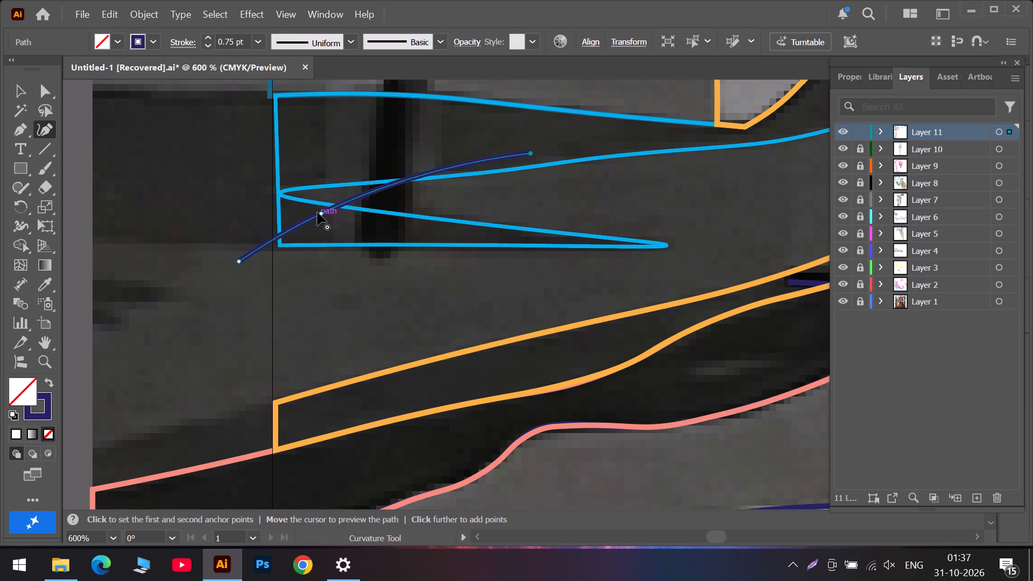
pyautogui.moveTo(317, 212); pyautogui.dragTo(262, 193)
pyautogui.scroll(5, 727, 184)
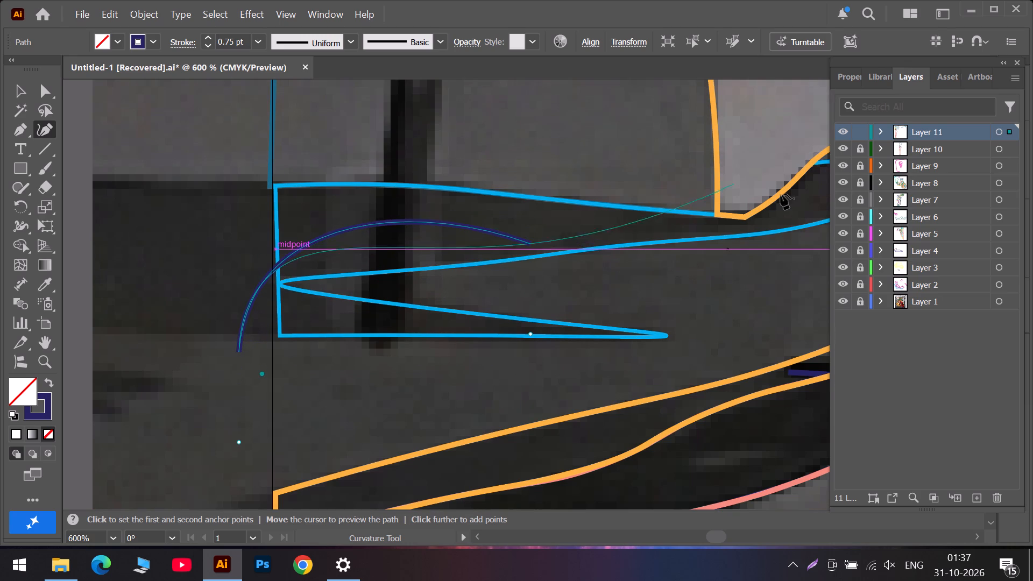
pyautogui.click(797, 216)
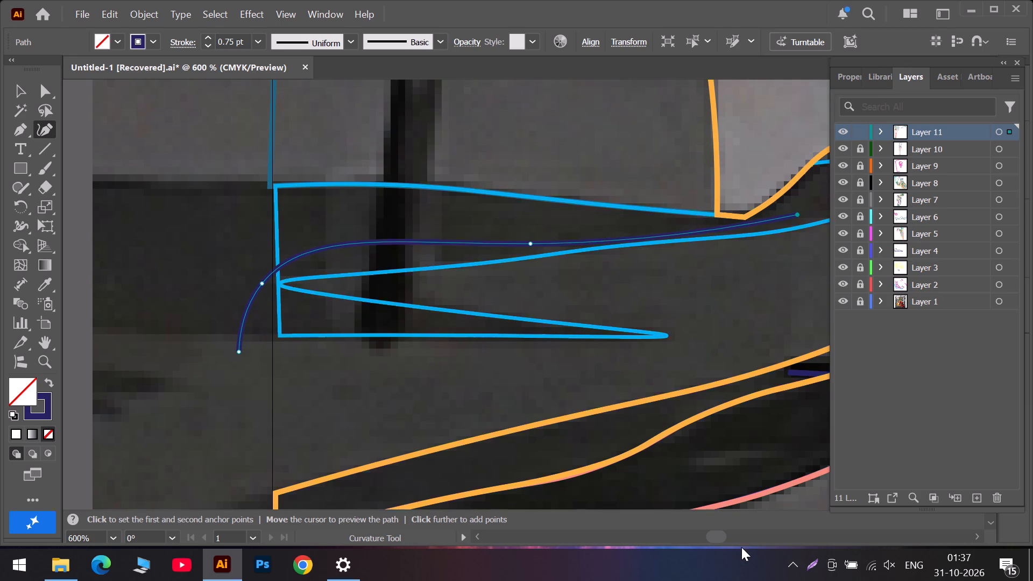
# Continue the ground outline along the bottom edges of the orange-, yellow- and blue-outlined blocks to the last block's lower right corner.
pyautogui.click(741, 541)
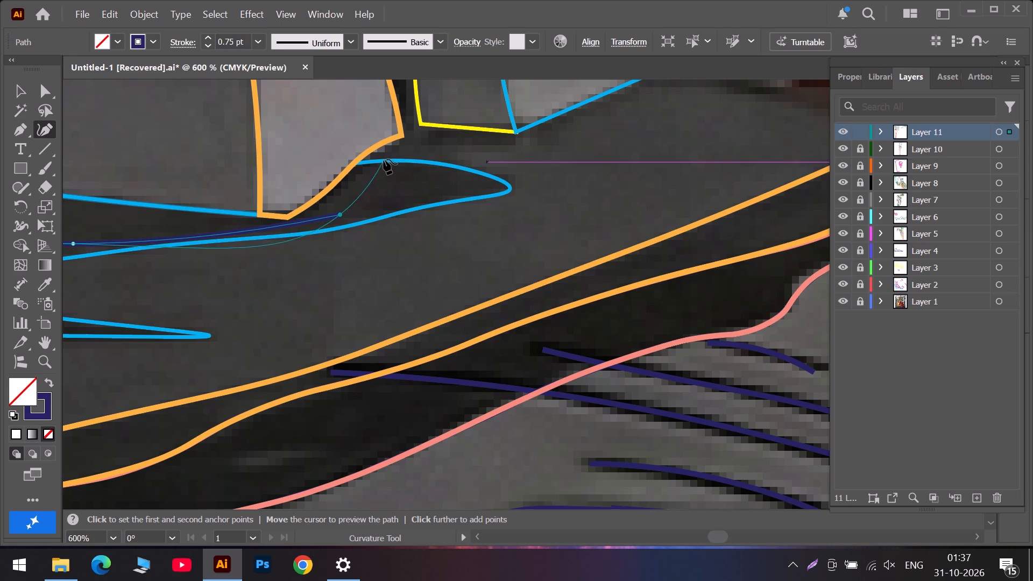
pyautogui.click(371, 155)
pyautogui.doubleClick(371, 155)
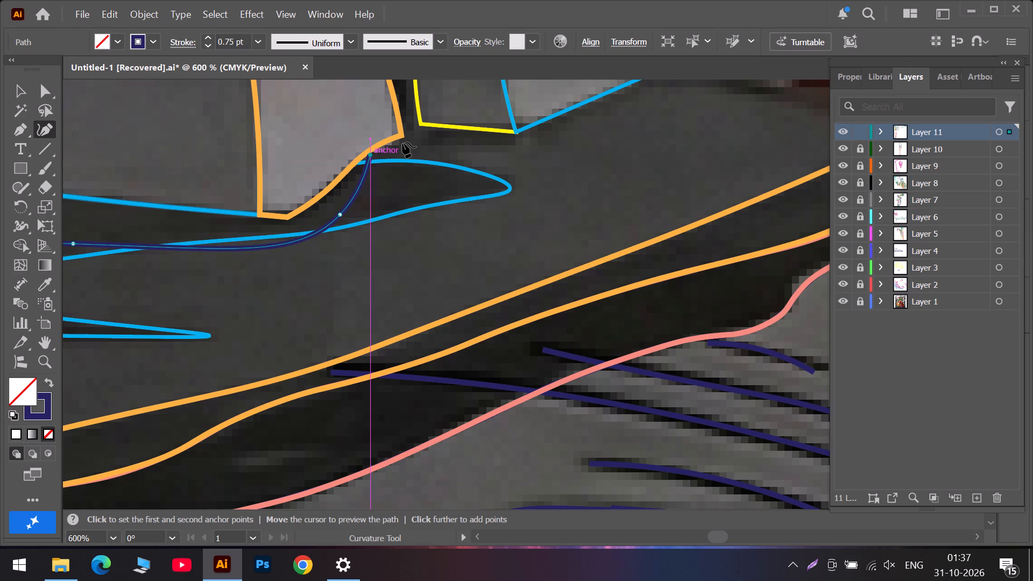
pyautogui.click(404, 140)
pyautogui.doubleClick(444, 131)
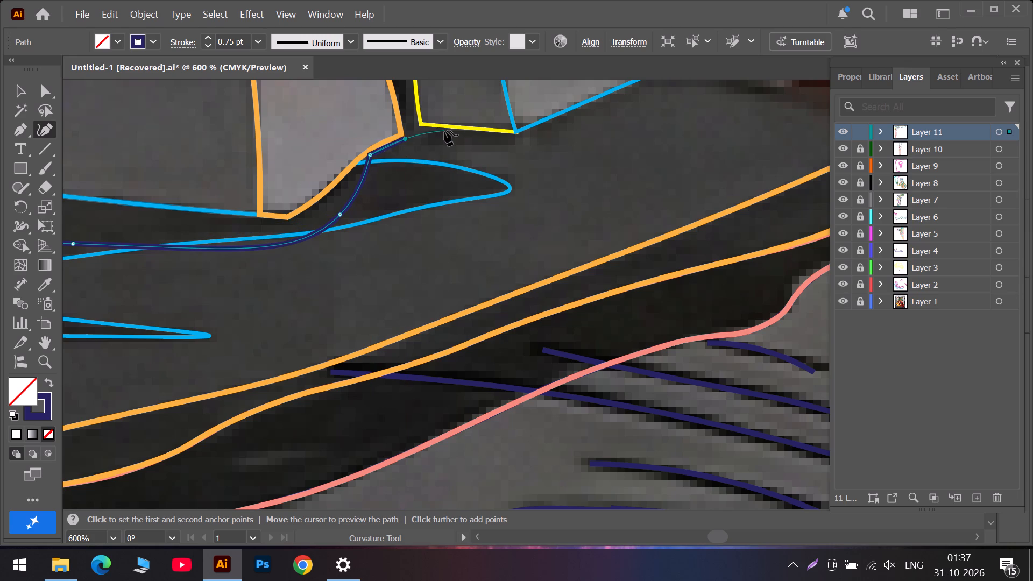
pyautogui.doubleClick(515, 140)
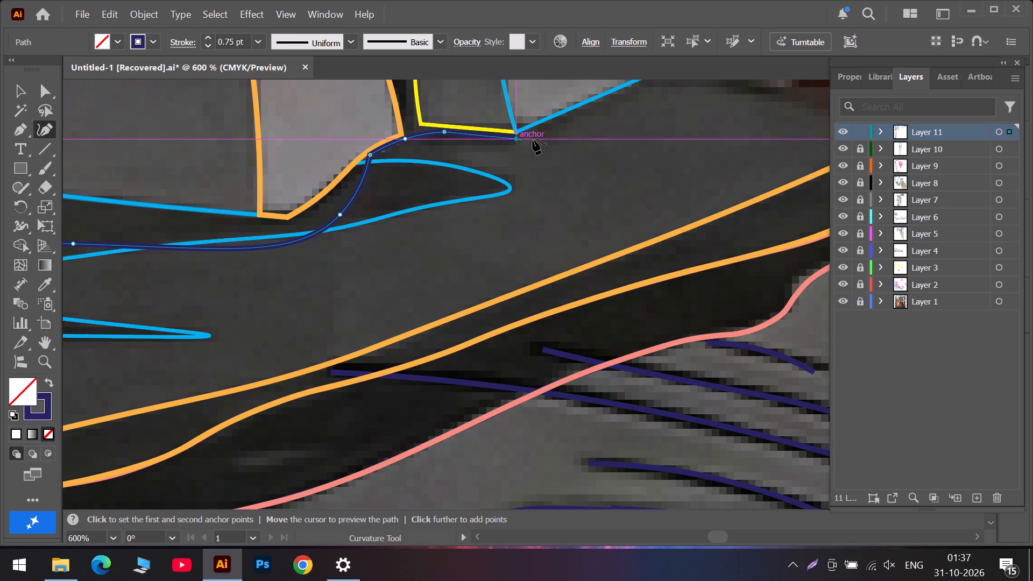
pyautogui.scroll(5, 542, 140)
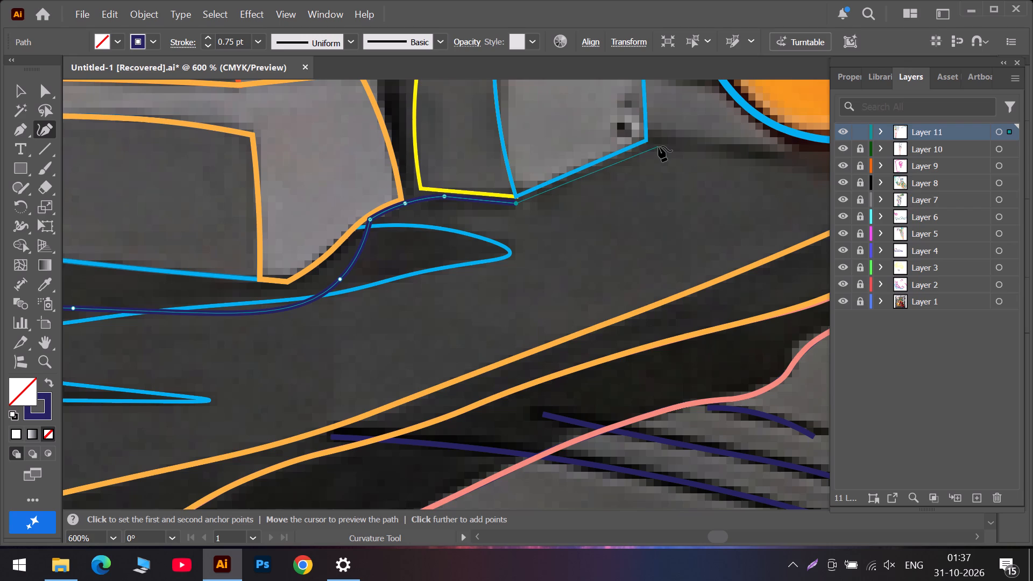
pyautogui.doubleClick(658, 141)
# Extend the ground outline beneath the orange explosion ball and down the explosion's edge to the tip of the orange-outlined strip.
pyautogui.keyDown('alt'); pyautogui.scroll(-2, 686, 150); pyautogui.keyUp('alt')
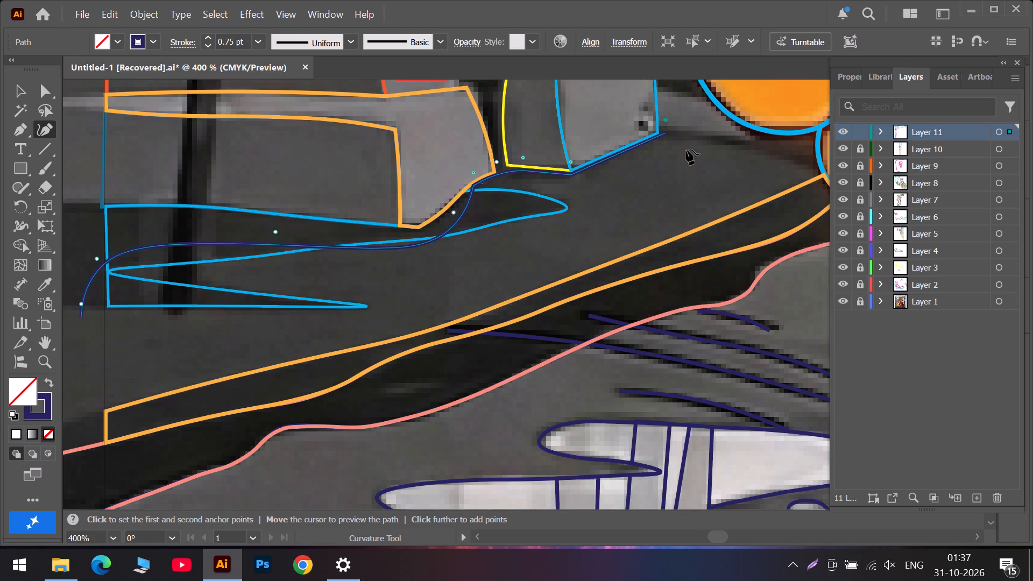
pyautogui.click(743, 142)
pyautogui.click(744, 142)
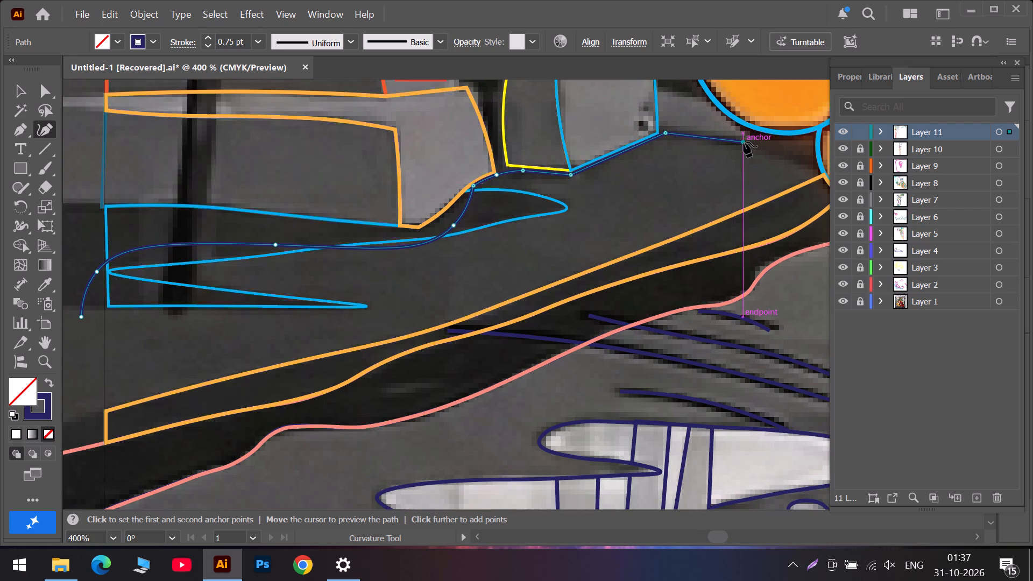
pyautogui.doubleClick(774, 138)
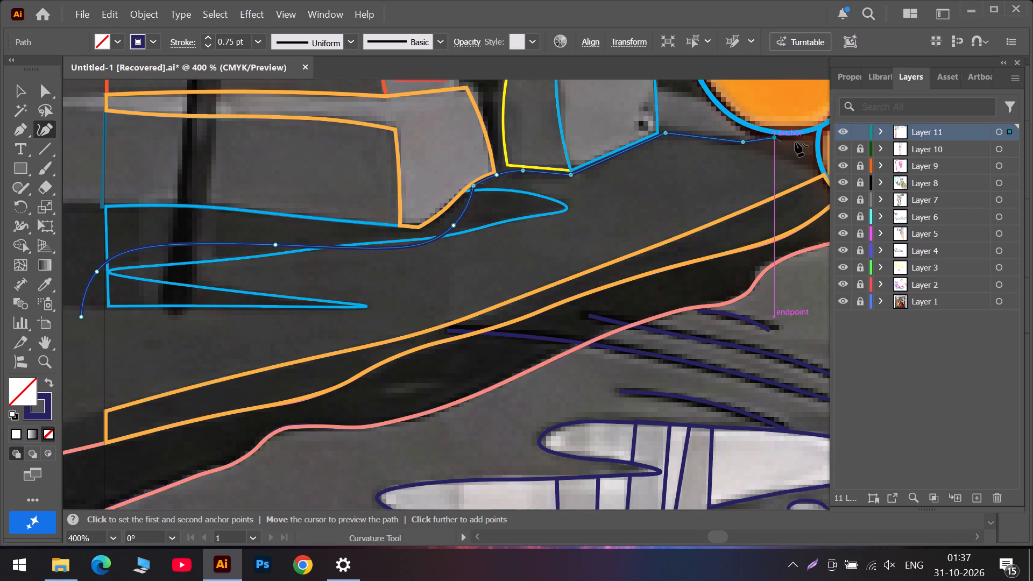
pyautogui.doubleClick(812, 137)
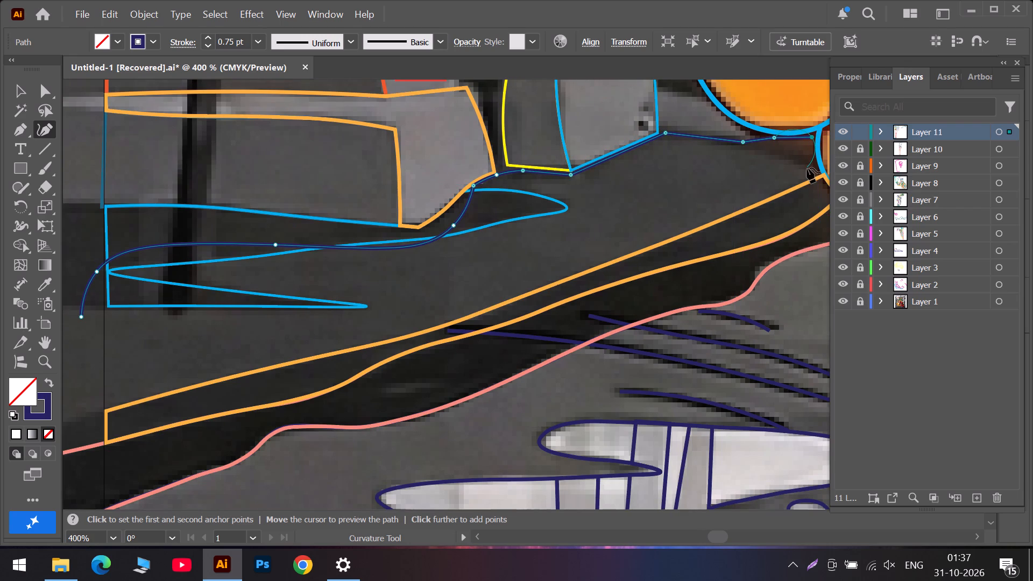
pyautogui.doubleClick(812, 141)
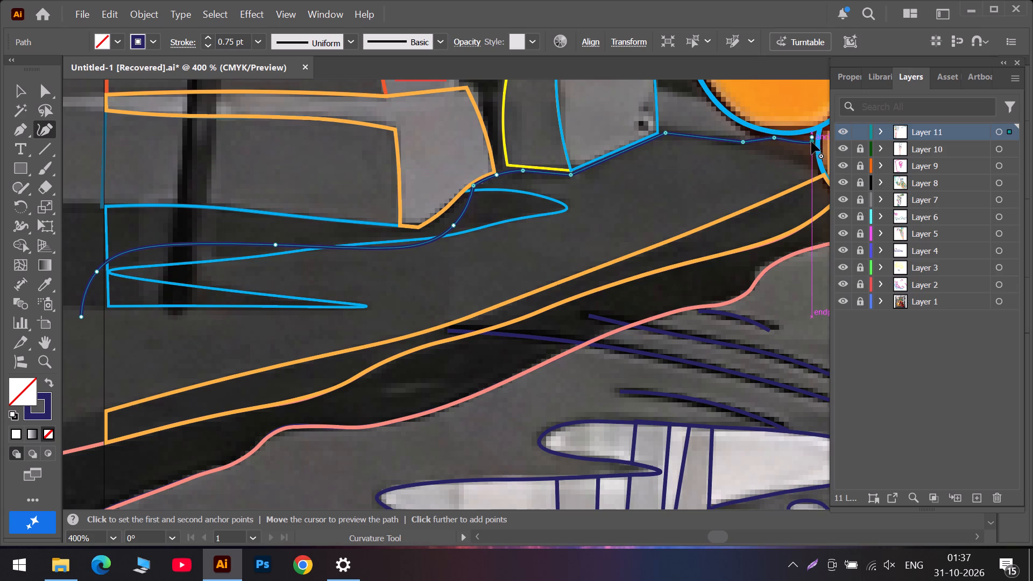
pyautogui.hotkey('ctrl', 'z')
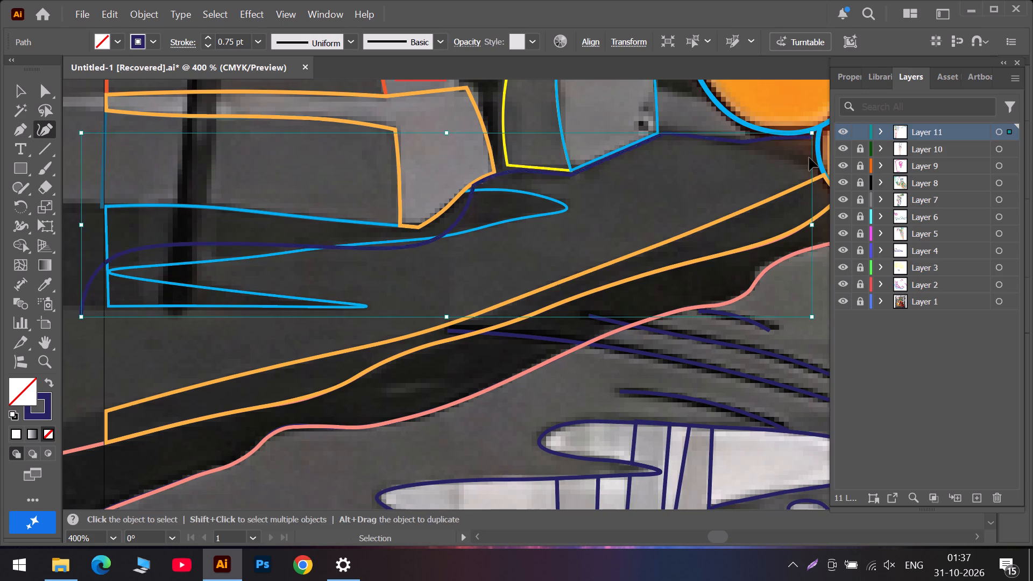
pyautogui.hotkey('ctrl', 'z')
pyautogui.doubleClick(812, 139)
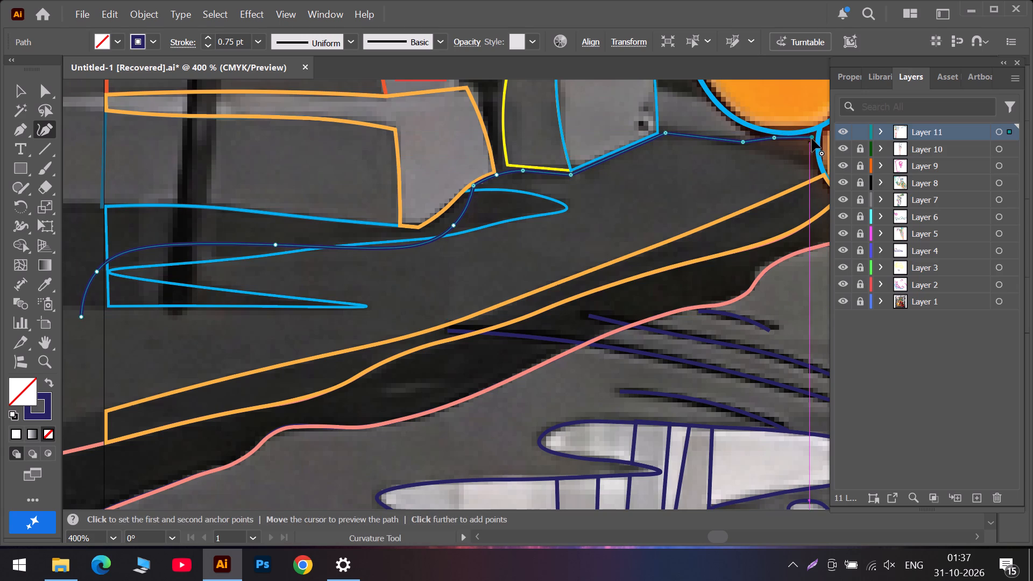
pyautogui.click(810, 155)
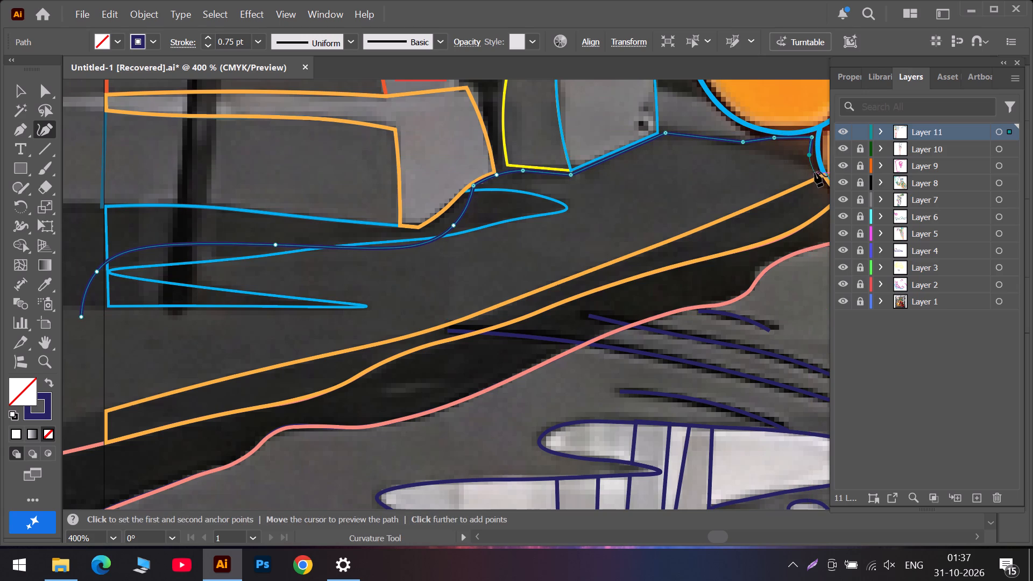
pyautogui.doubleClick(815, 170)
# Run the ground outline back above the orange strip to the artboard's left edge and close it at its starting point.
pyautogui.moveTo(698, 220); pyautogui.dragTo(567, 244)
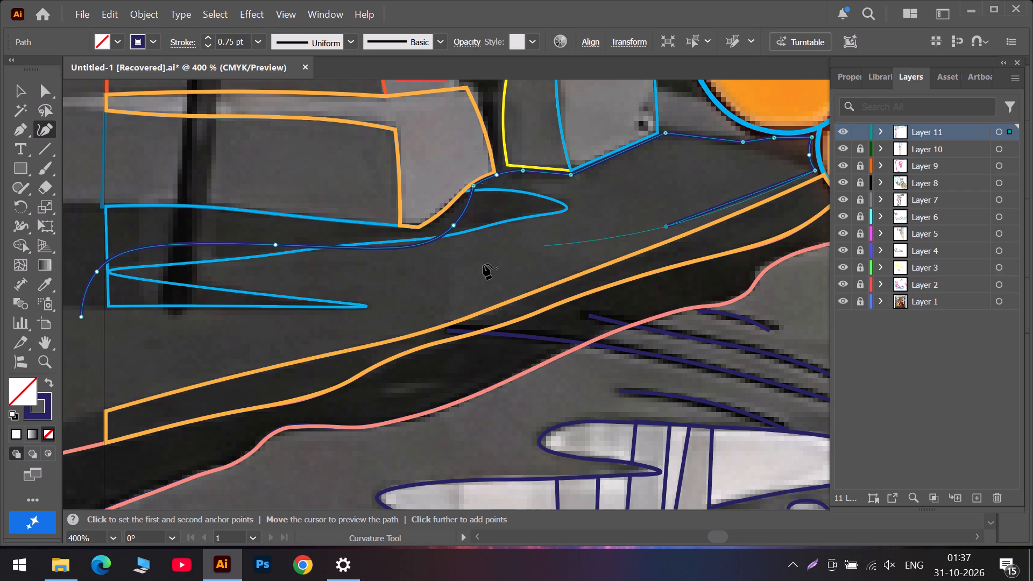
pyautogui.moveTo(410, 325); pyautogui.dragTo(404, 326)
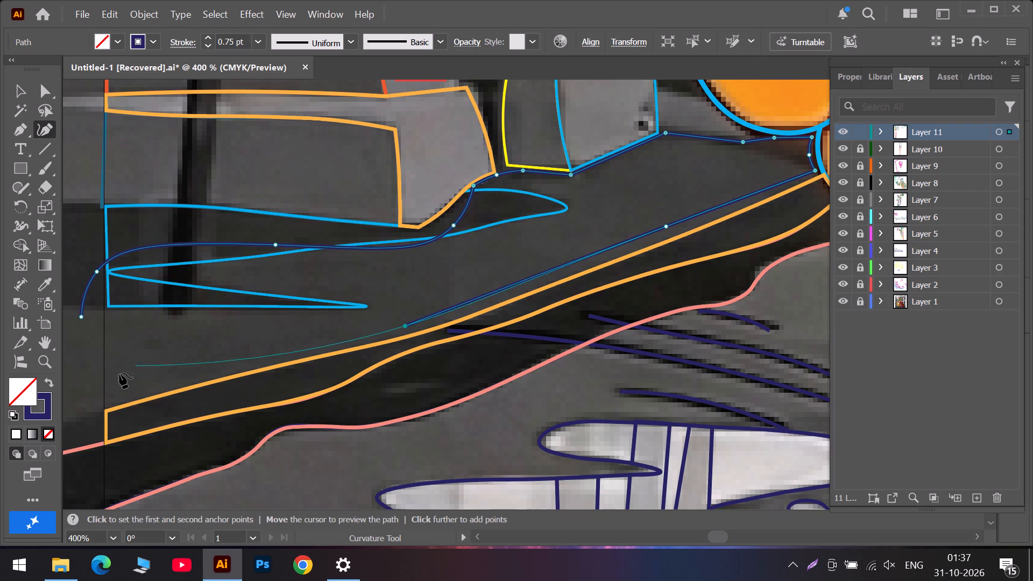
pyautogui.doubleClick(104, 391)
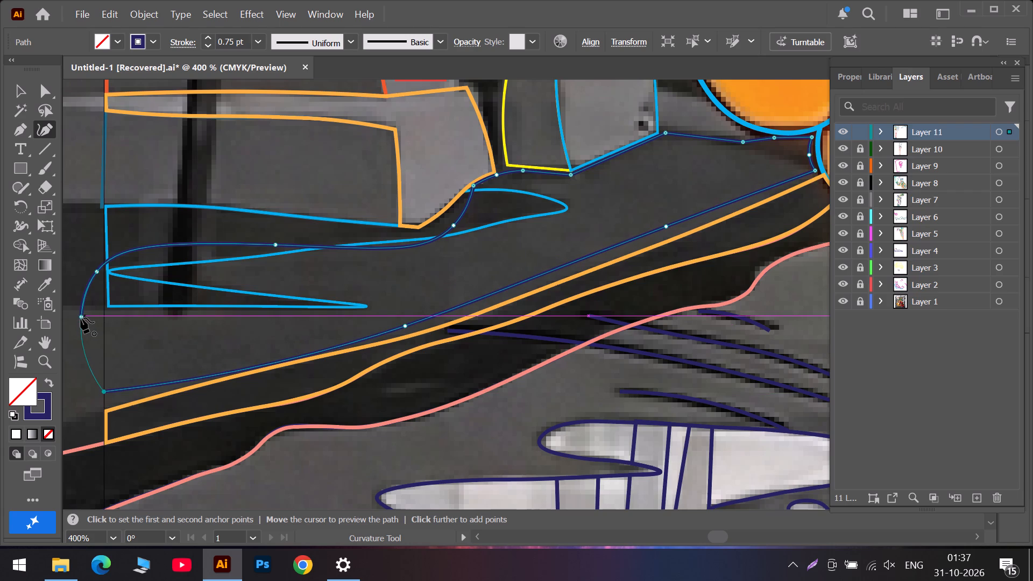
pyautogui.doubleClick(81, 318)
# Straighten the closed outline's left side by moving its two bulging anchors onto the artboard's left edge as corners.
pyautogui.moveTo(81, 318); pyautogui.dragTo(111, 330)
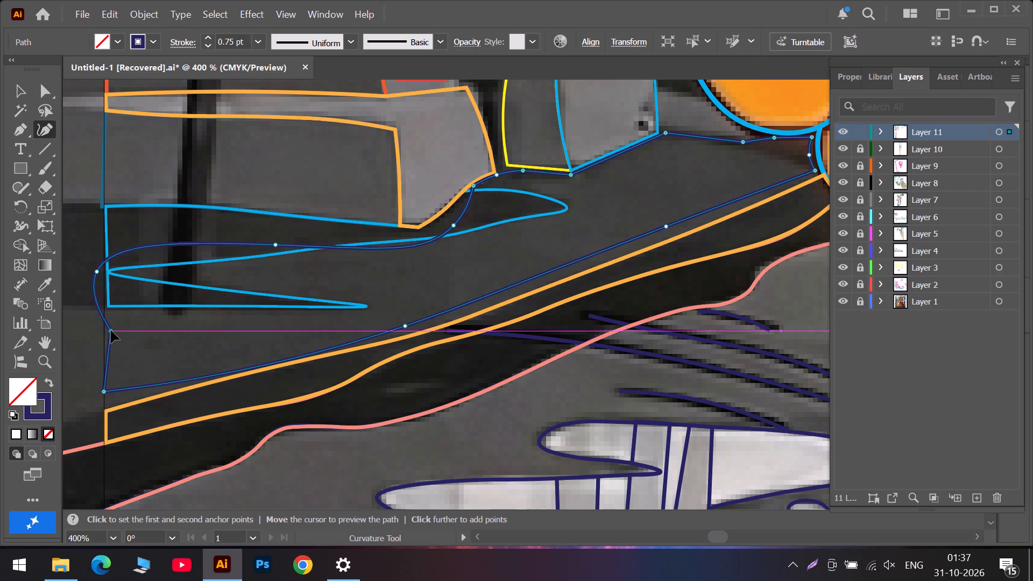
pyautogui.moveTo(111, 330); pyautogui.dragTo(108, 334)
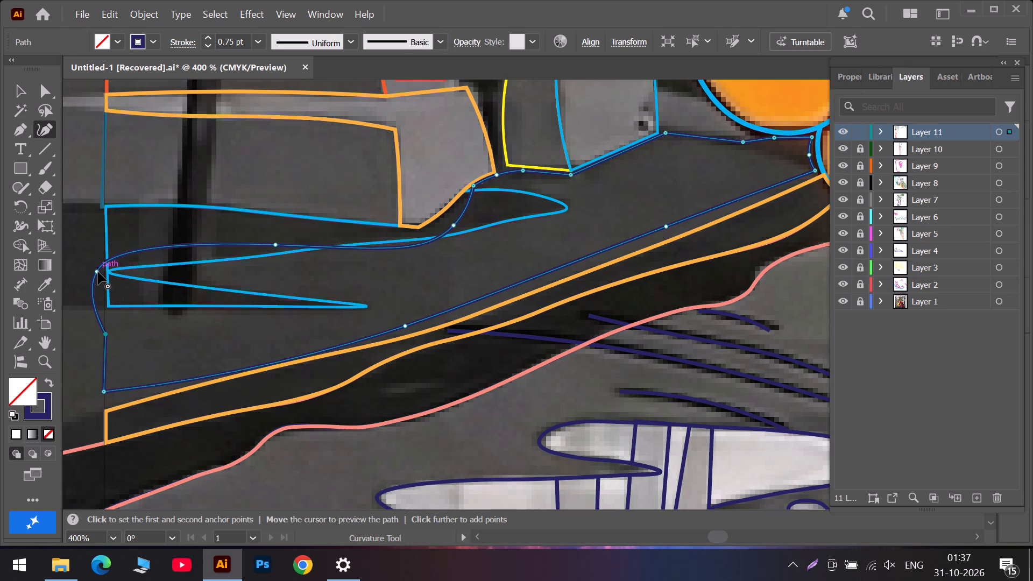
pyautogui.doubleClick(98, 272)
pyautogui.moveTo(98, 272); pyautogui.dragTo(112, 233)
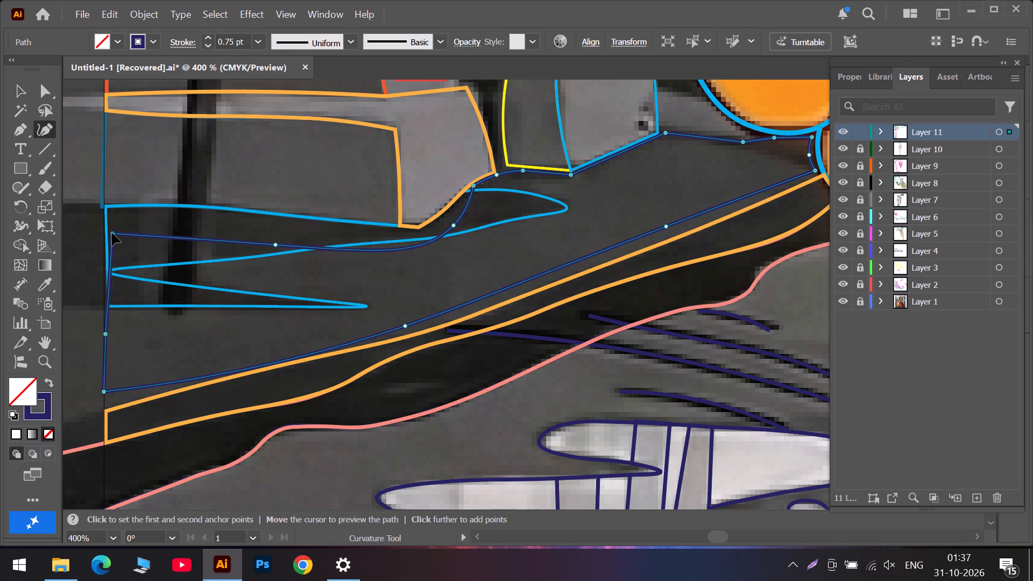
pyautogui.moveTo(112, 233); pyautogui.dragTo(107, 238)
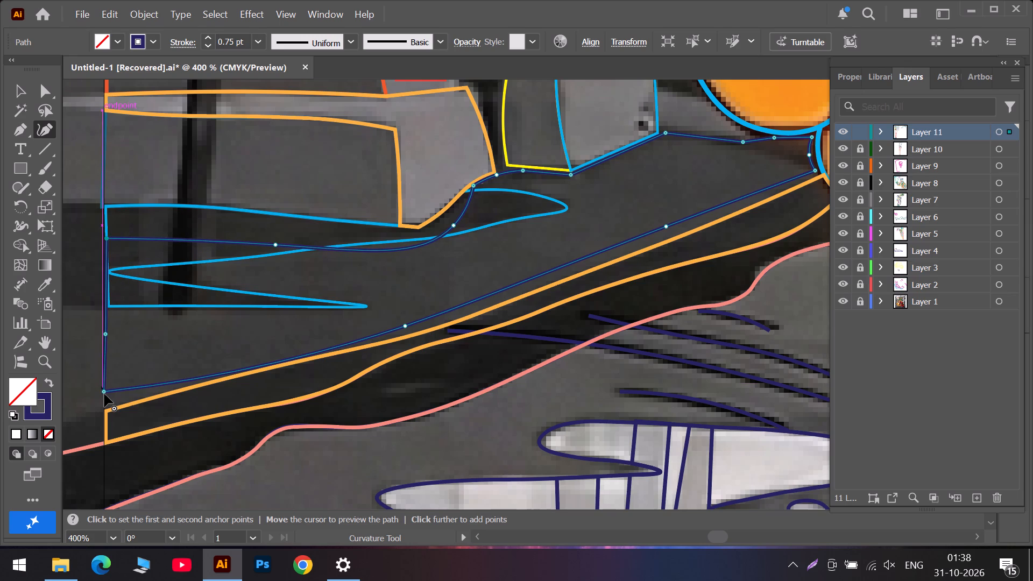
# Move the ground outline's lower left corner onto the orange-outlined strip's upper left corner and add an anchor beside it on the strip's top edge.
pyautogui.moveTo(104, 394); pyautogui.dragTo(104, 413)
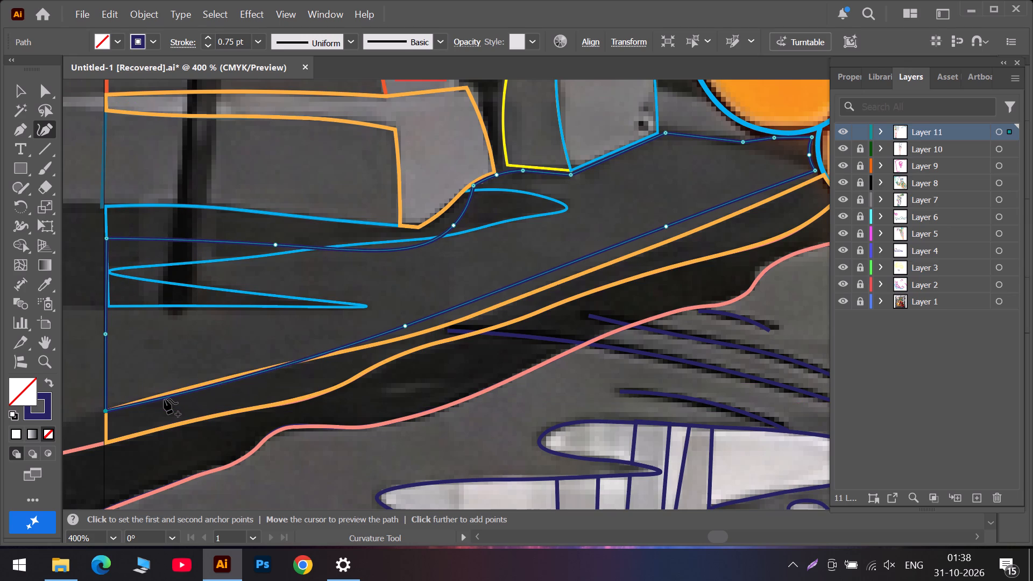
pyautogui.keyDown('alt'); pyautogui.scroll(3, 164, 399); pyautogui.keyUp('alt')
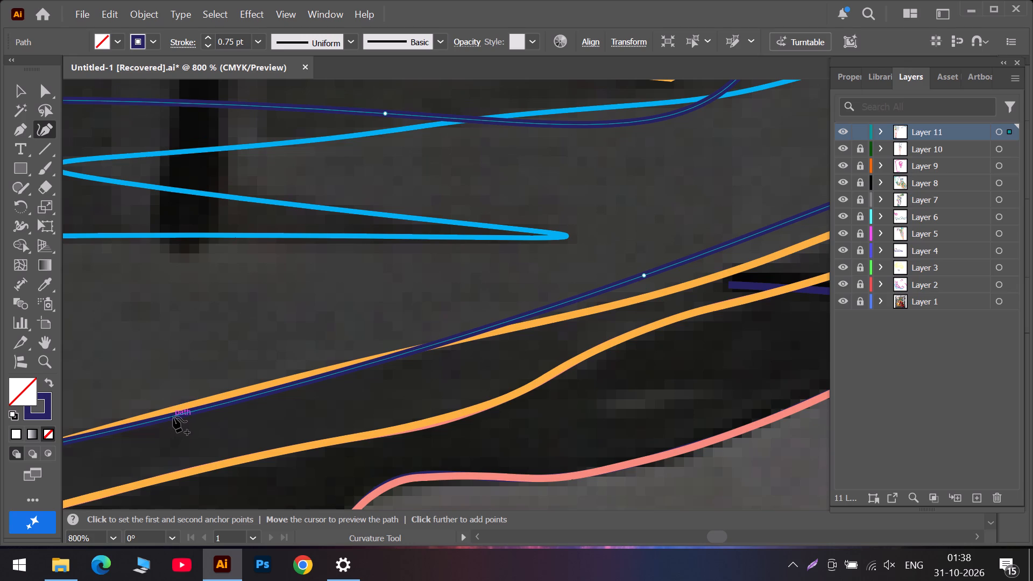
pyautogui.moveTo(175, 416); pyautogui.dragTo(133, 421)
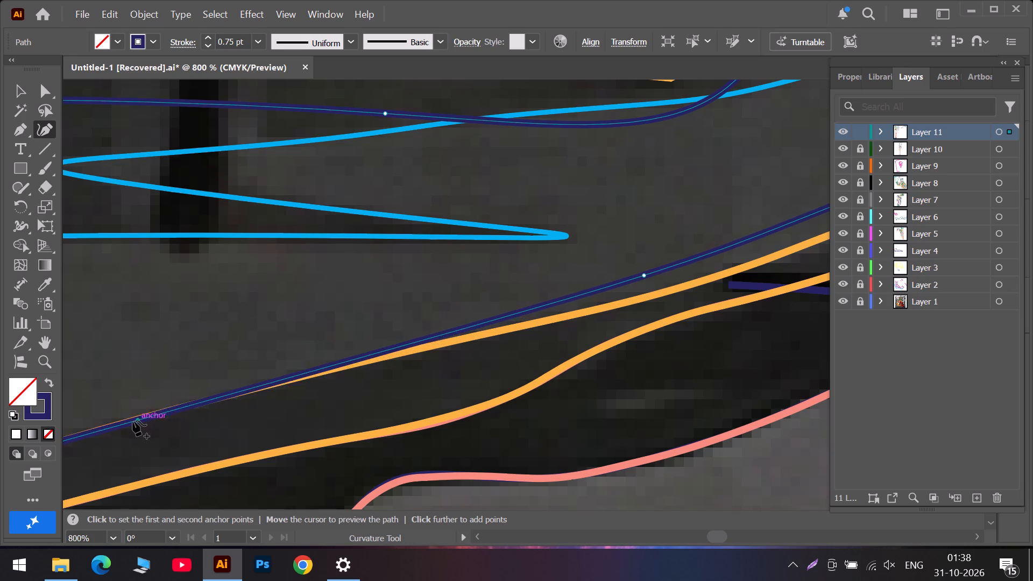
pyautogui.moveTo(133, 421); pyautogui.dragTo(127, 423)
pyautogui.keyDown('alt'); pyautogui.scroll(-3, 140, 421); pyautogui.keyUp('alt')
pyautogui.keyDown('alt'); pyautogui.scroll(1, 287, 389); pyautogui.keyUp('alt')
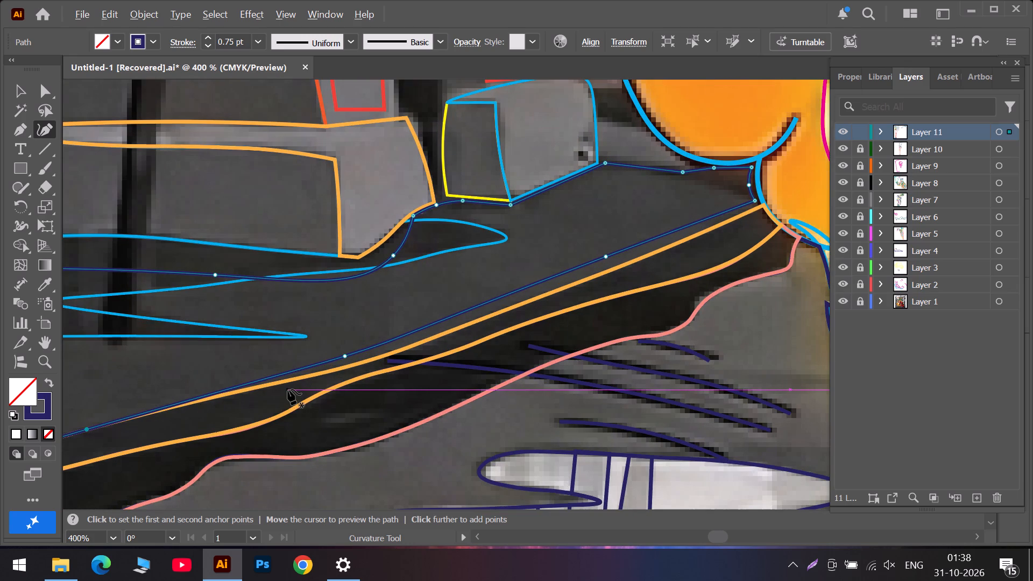
# Move the lower edge's next anchor down and left onto the top edge of the orange-outlined strip.
pyautogui.moveTo(343, 357); pyautogui.dragTo(324, 363)
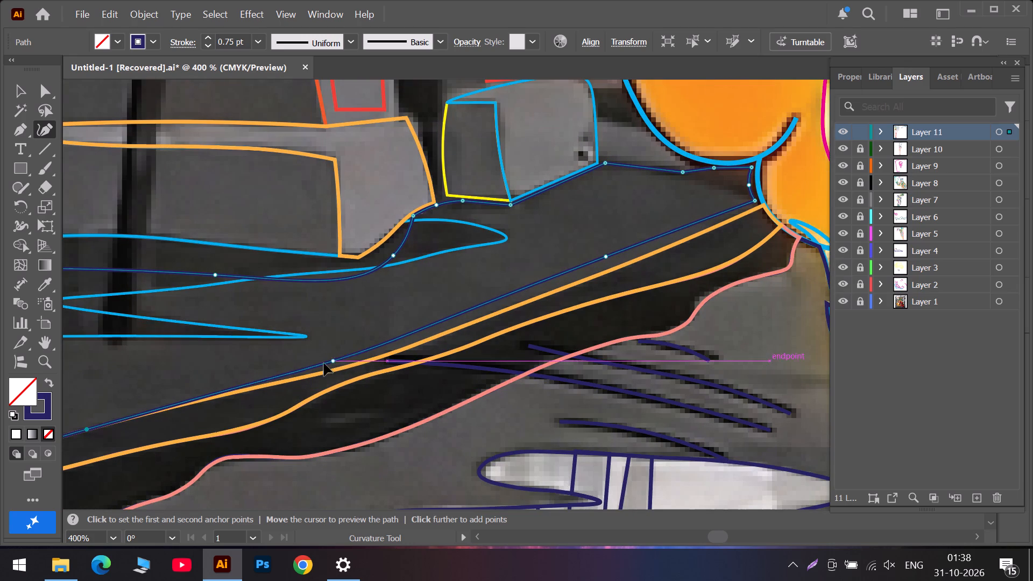
pyautogui.moveTo(324, 363); pyautogui.dragTo(240, 392)
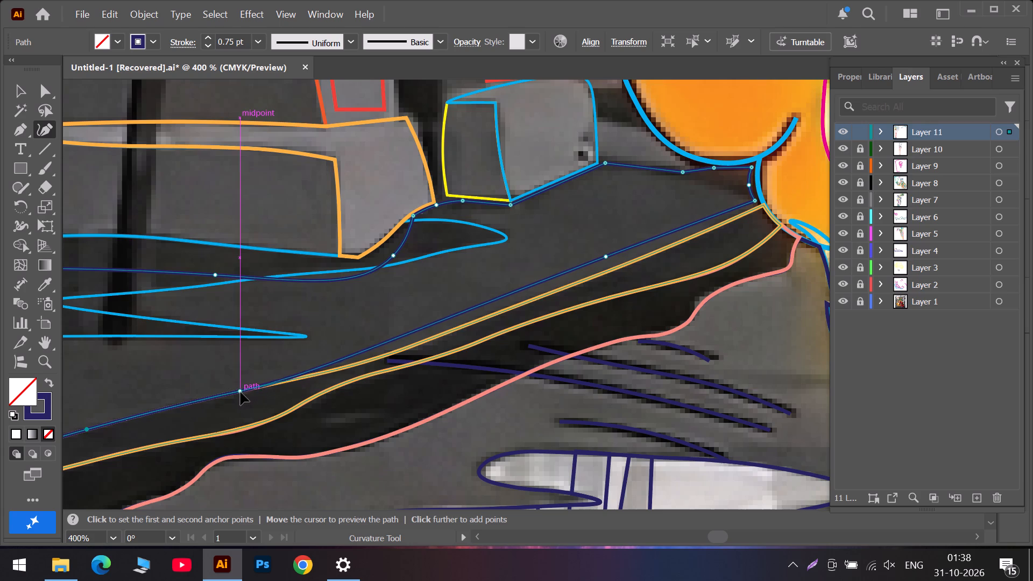
pyautogui.moveTo(240, 392); pyautogui.dragTo(239, 393)
pyautogui.keyDown('alt'); pyautogui.scroll(2, 245, 390); pyautogui.keyUp('alt')
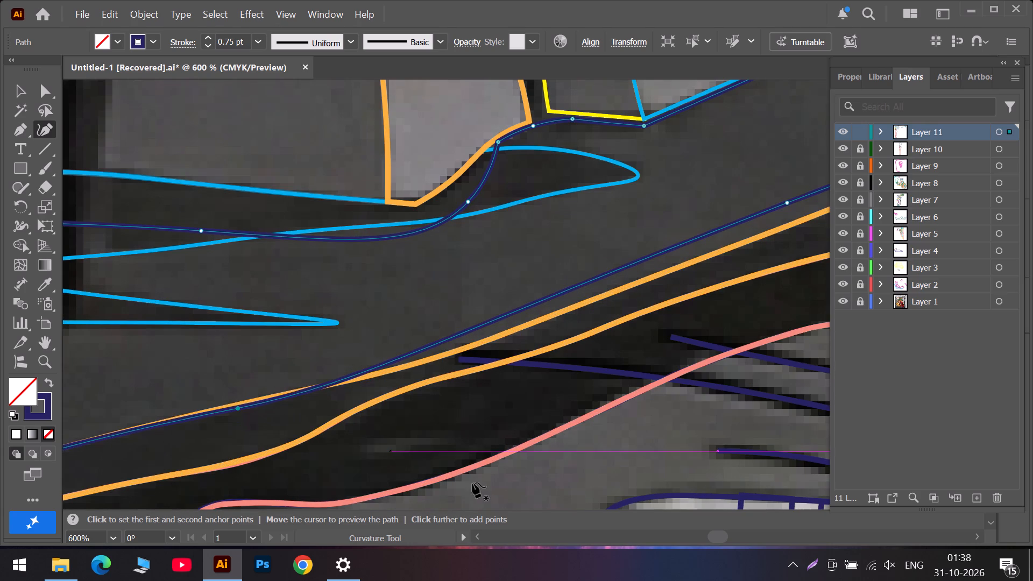
pyautogui.click(656, 540)
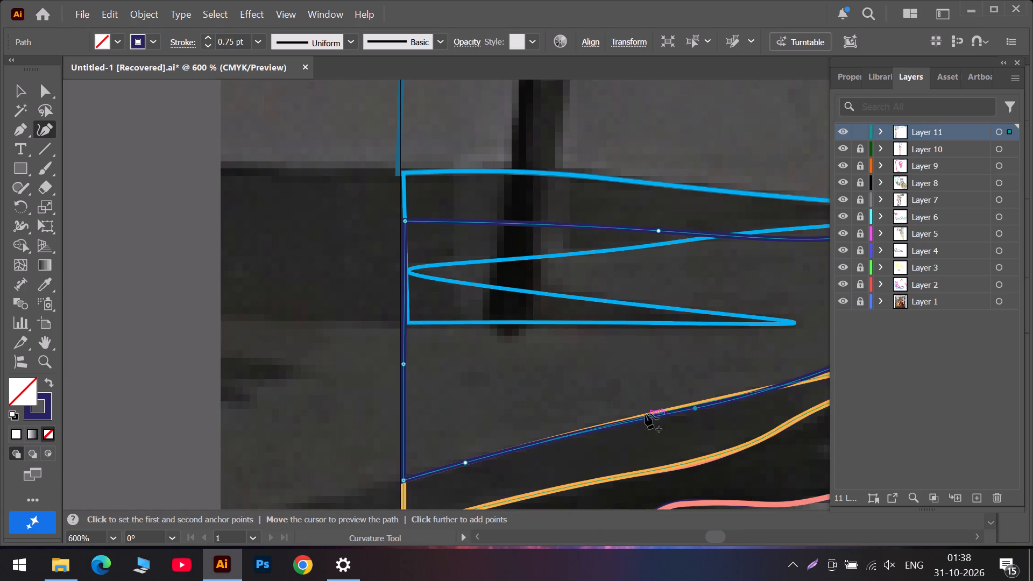
pyautogui.scroll(3, 645, 414)
pyautogui.moveTo(707, 442); pyautogui.dragTo(689, 441)
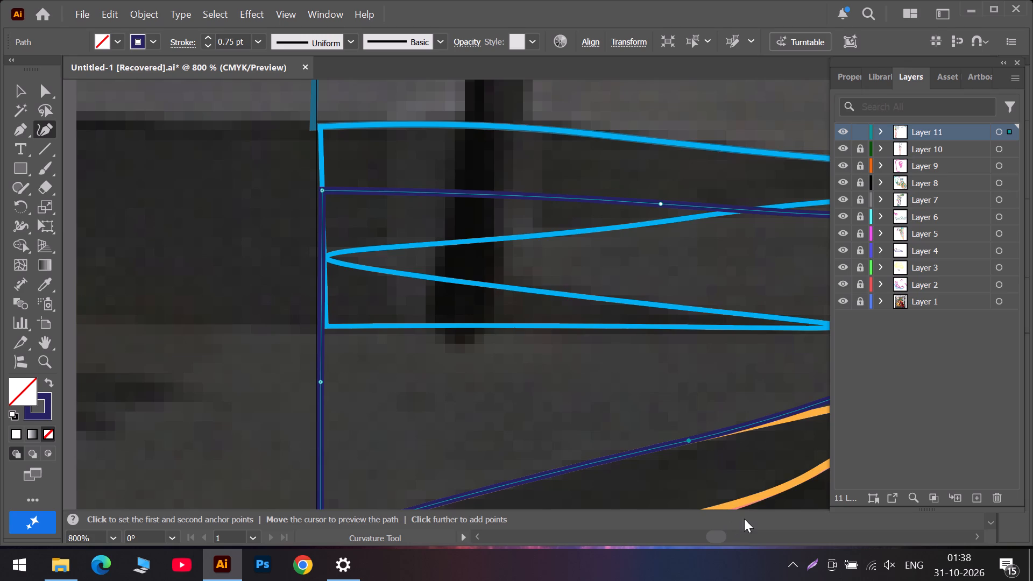
# Add four anchors further right along the ground outline's lower edge, fitting it to the bend in the orange strip's top edge.
pyautogui.moveTo(742, 533); pyautogui.dragTo(731, 537)
pyautogui.moveTo(399, 386); pyautogui.dragTo(392, 392)
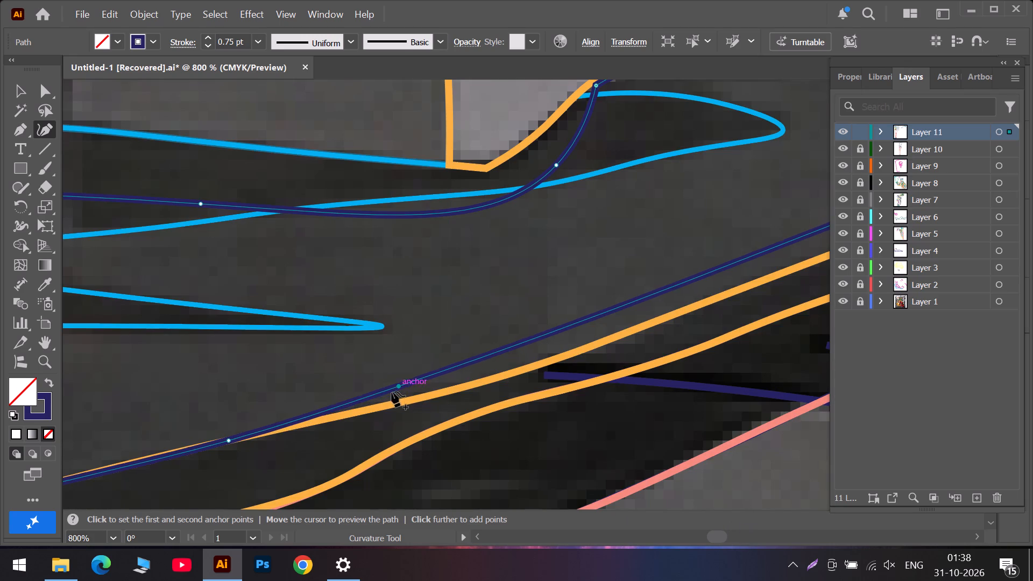
pyautogui.moveTo(392, 392); pyautogui.dragTo(319, 422)
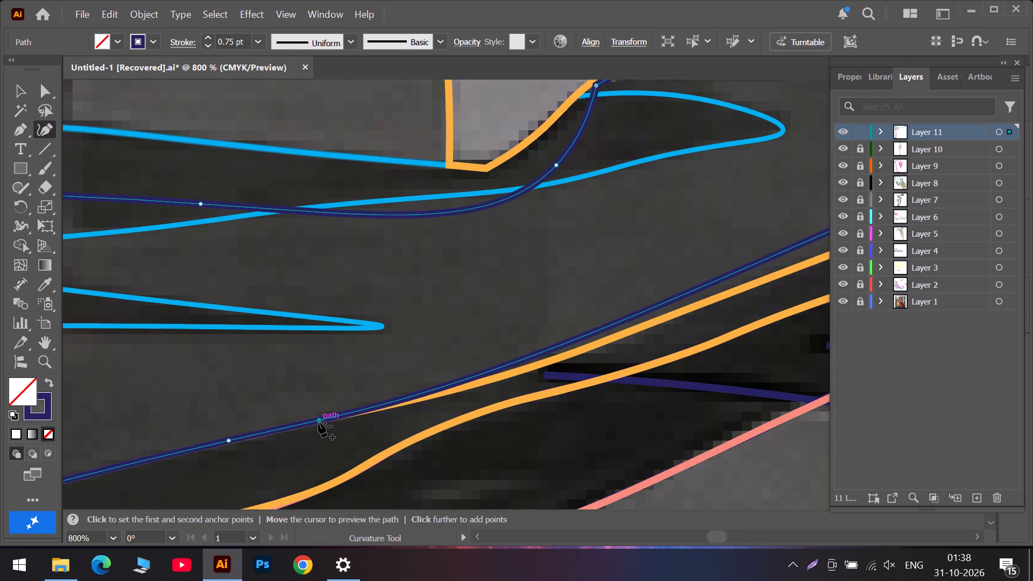
pyautogui.moveTo(319, 422); pyautogui.dragTo(317, 423)
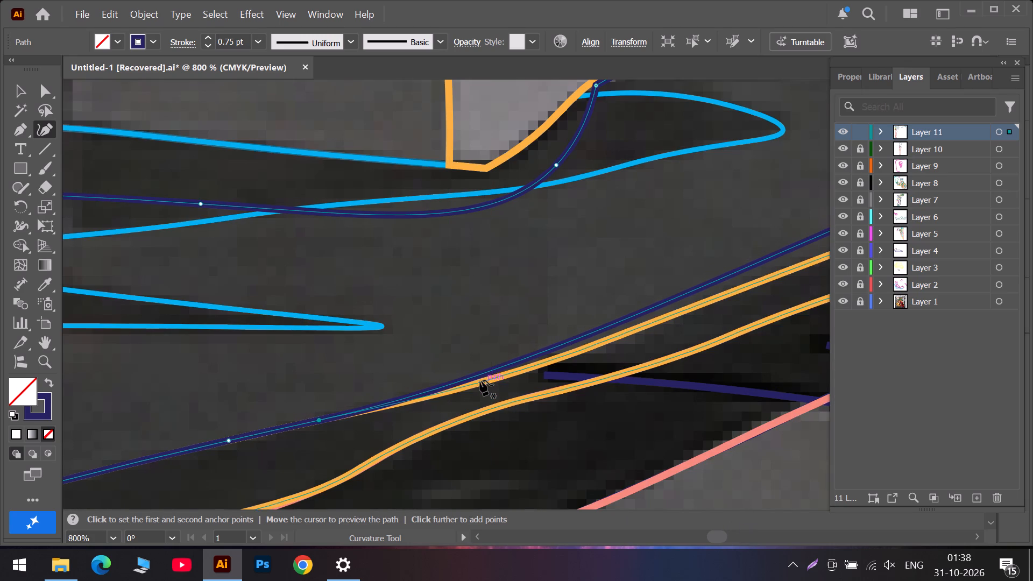
pyautogui.moveTo(471, 377); pyautogui.dragTo(427, 395)
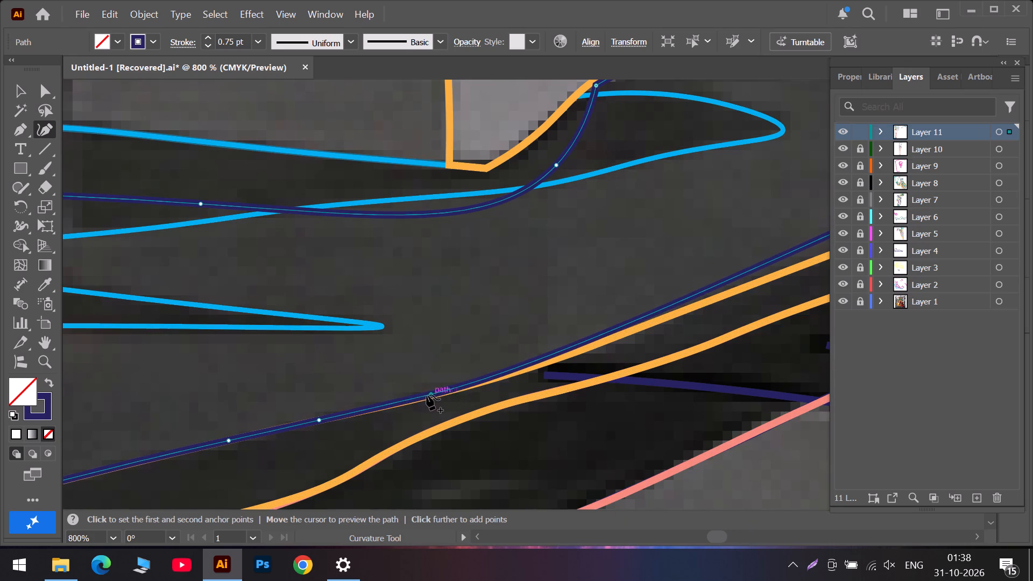
pyautogui.moveTo(427, 395); pyautogui.dragTo(412, 401)
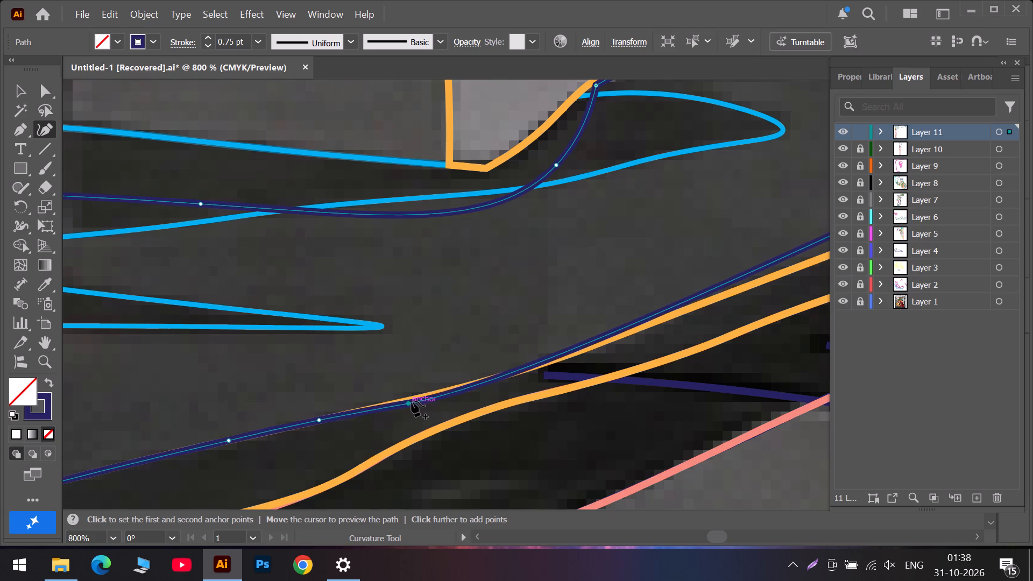
pyautogui.moveTo(412, 401); pyautogui.dragTo(422, 398)
pyautogui.moveTo(569, 346); pyautogui.dragTo(514, 374)
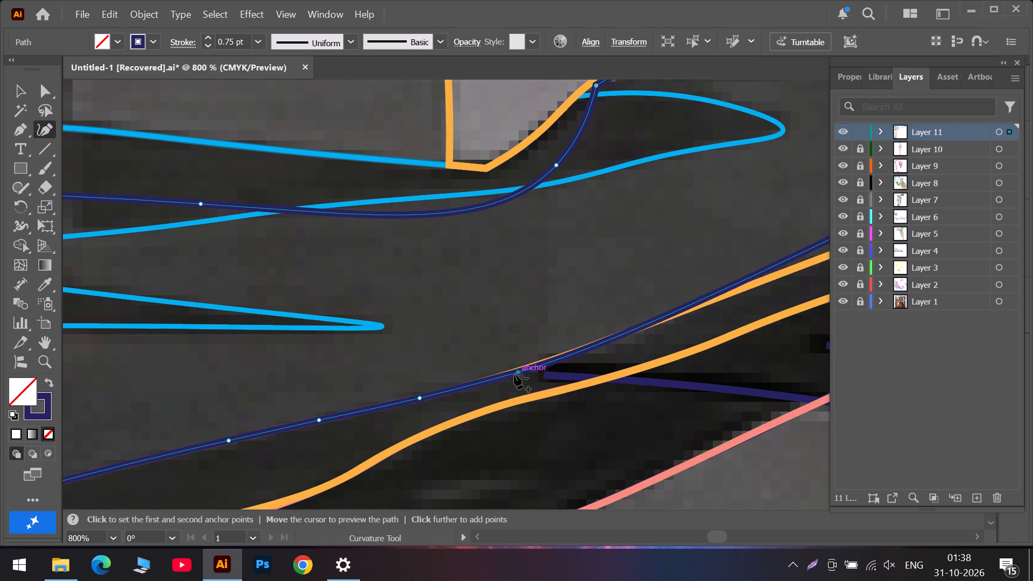
pyautogui.moveTo(514, 374); pyautogui.dragTo(492, 380)
pyautogui.moveTo(703, 294); pyautogui.dragTo(670, 317)
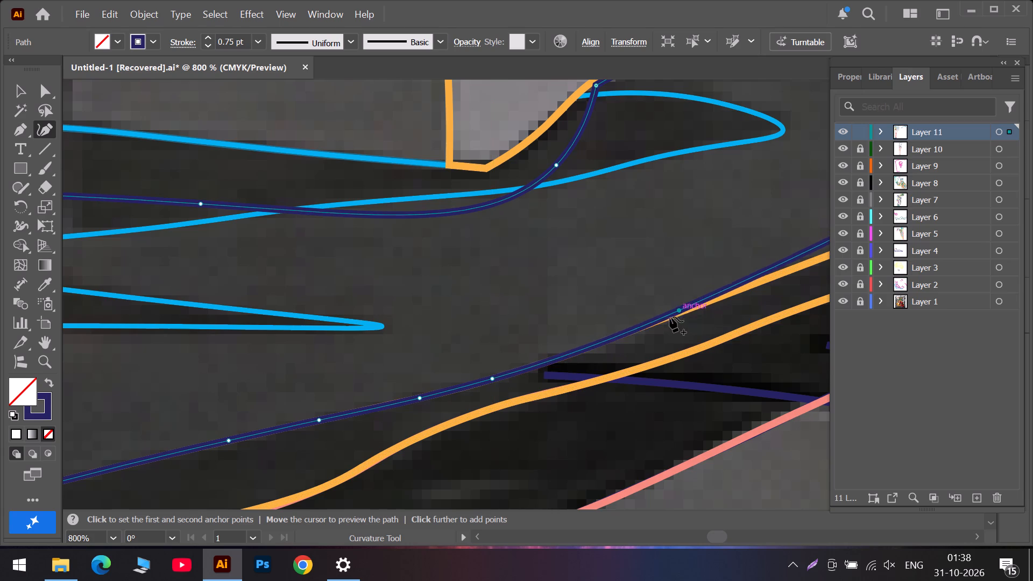
pyautogui.moveTo(670, 317); pyautogui.dragTo(593, 345)
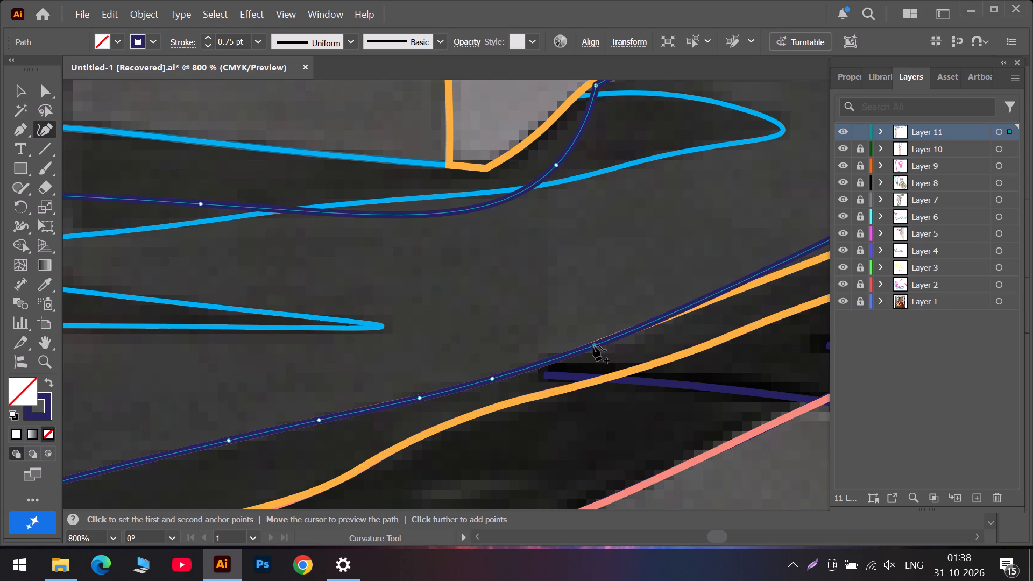
pyautogui.moveTo(593, 345); pyautogui.dragTo(592, 345)
# Fit the lower edge's middle stretch to the orange strip by repositioning two existing anchors and adding two more along the strip's top edge.
pyautogui.click(755, 543)
pyautogui.moveTo(740, 538); pyautogui.dragTo(741, 544)
pyautogui.moveTo(522, 167); pyautogui.dragTo(521, 168)
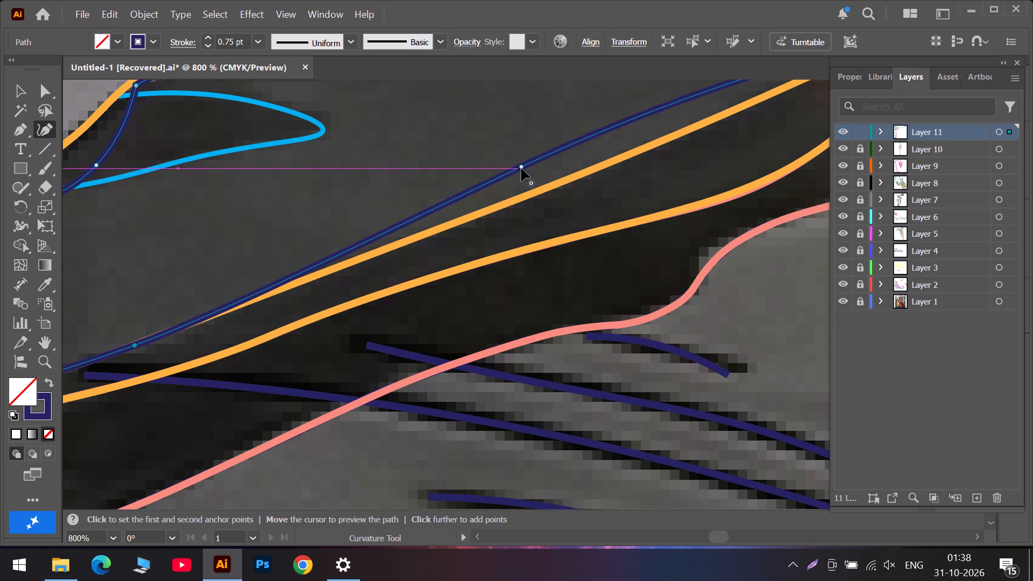
pyautogui.moveTo(521, 168); pyautogui.dragTo(299, 280)
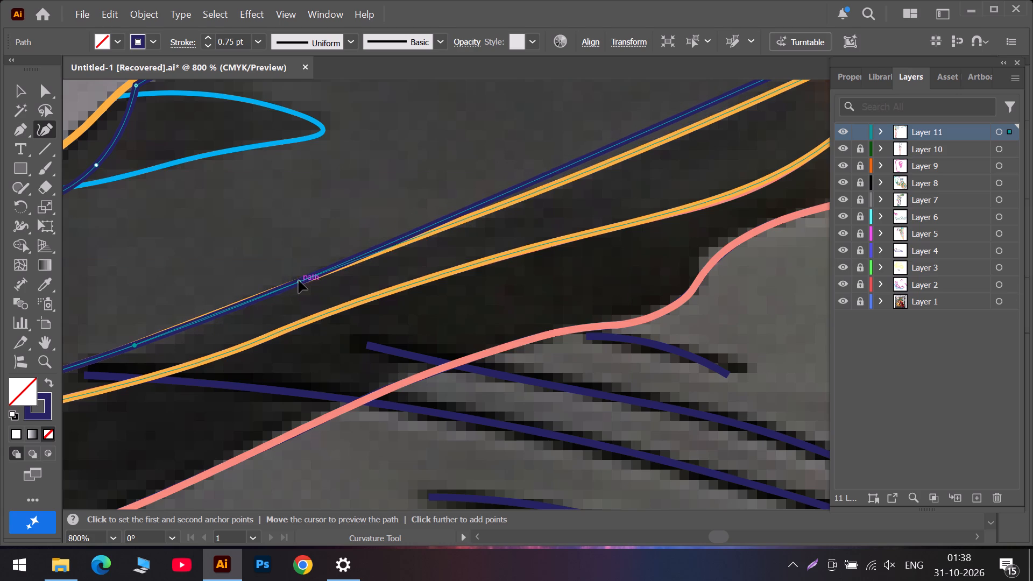
pyautogui.moveTo(299, 280); pyautogui.dragTo(293, 283)
pyautogui.moveTo(134, 345); pyautogui.dragTo(219, 317)
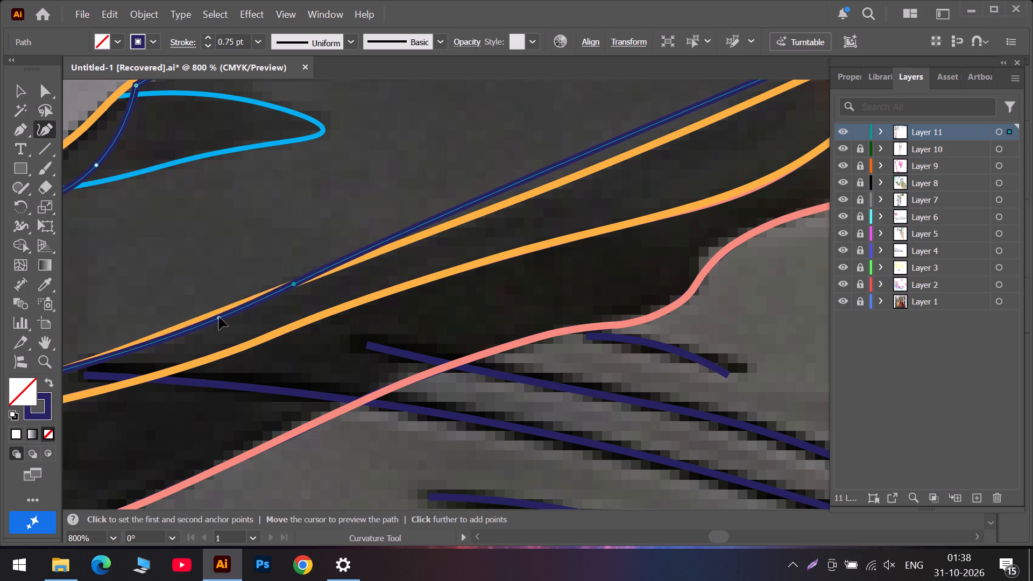
pyautogui.moveTo(219, 317); pyautogui.dragTo(205, 316)
pyautogui.moveTo(151, 336); pyautogui.dragTo(150, 336)
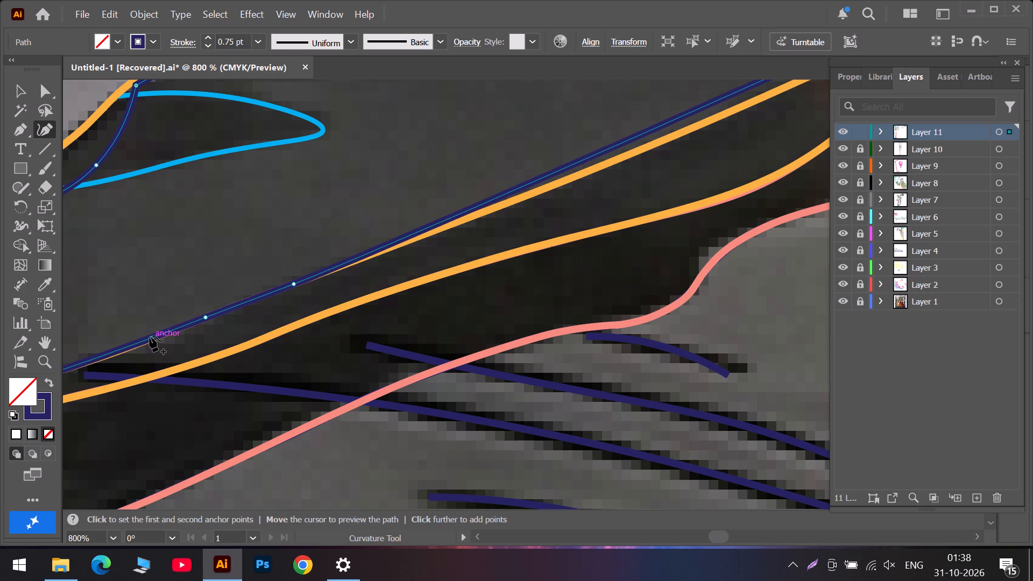
pyautogui.moveTo(150, 336); pyautogui.dragTo(125, 350)
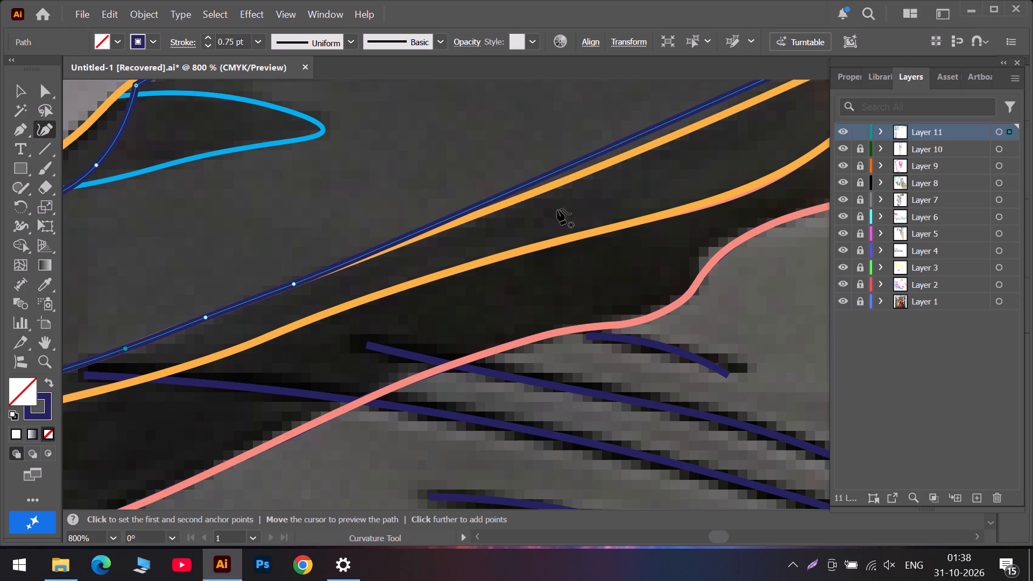
pyautogui.moveTo(633, 138); pyautogui.dragTo(578, 176)
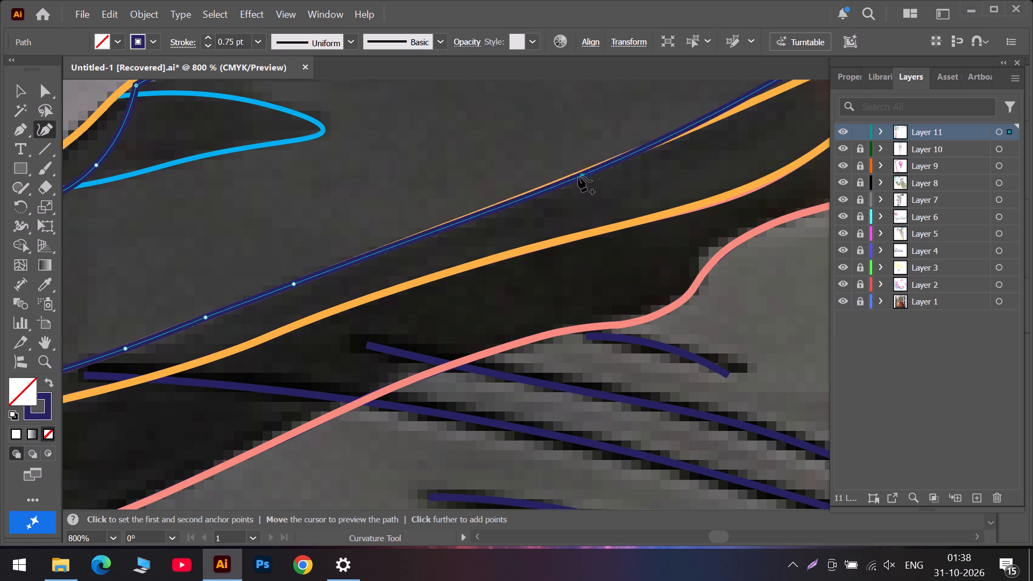
pyautogui.moveTo(578, 176); pyautogui.dragTo(493, 209)
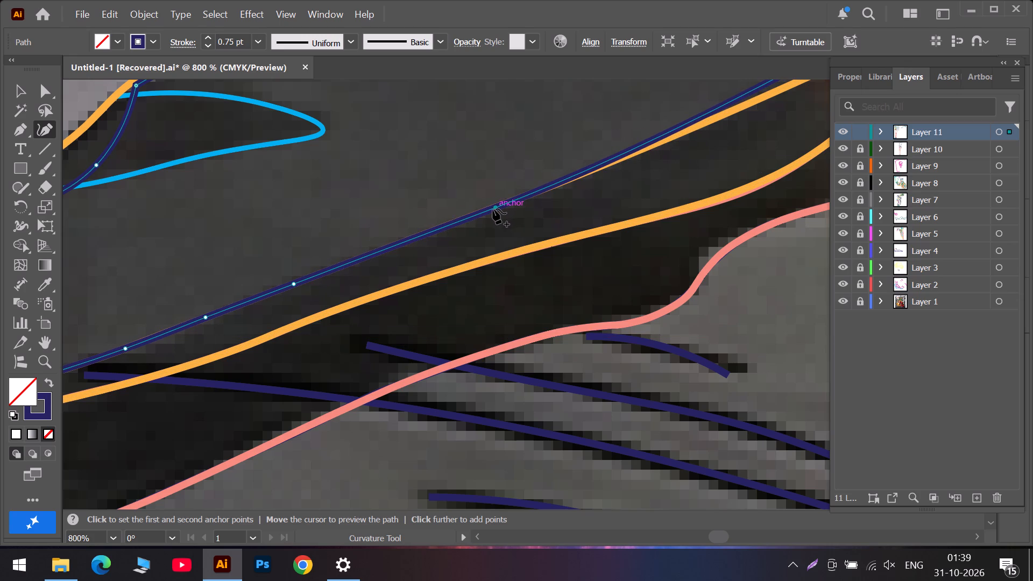
pyautogui.moveTo(493, 209); pyautogui.dragTo(492, 209)
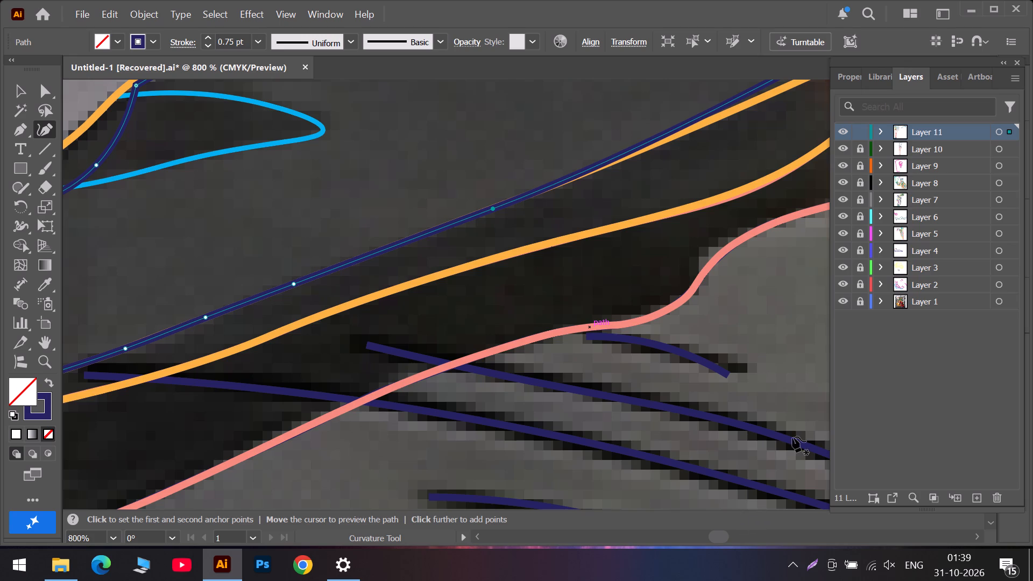
# Move the ground outline's lower right corner onto the orange strip's upper tip at the explosion's edge.
pyautogui.click(769, 535)
pyautogui.scroll(5, 349, 254)
pyautogui.scroll(4, 358, 194)
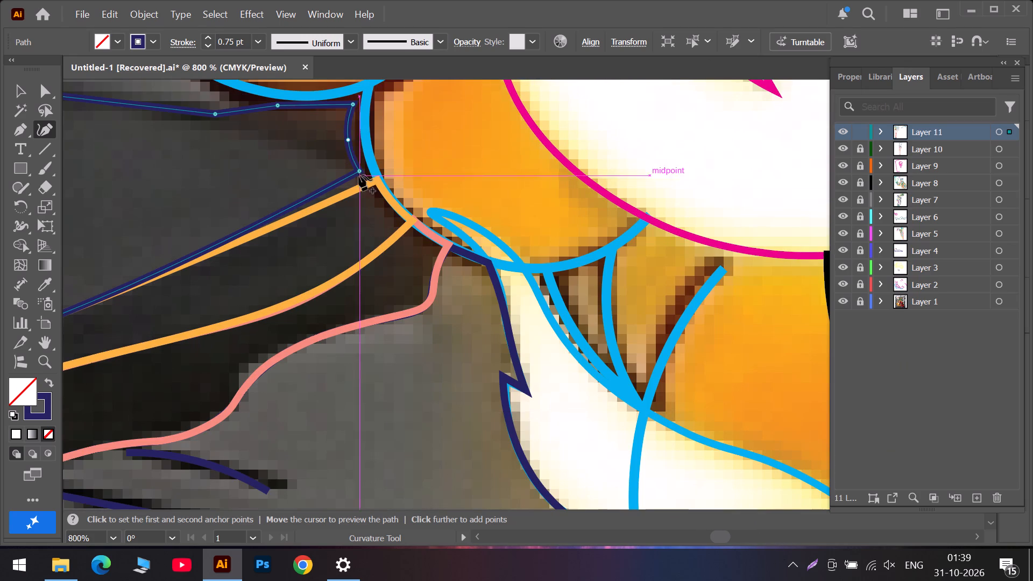
pyautogui.moveTo(359, 174); pyautogui.dragTo(375, 181)
# Fit the ground outline's right side to the explosion's blue edge, placing its top corner where the two blue curves meet.
pyautogui.click(687, 534)
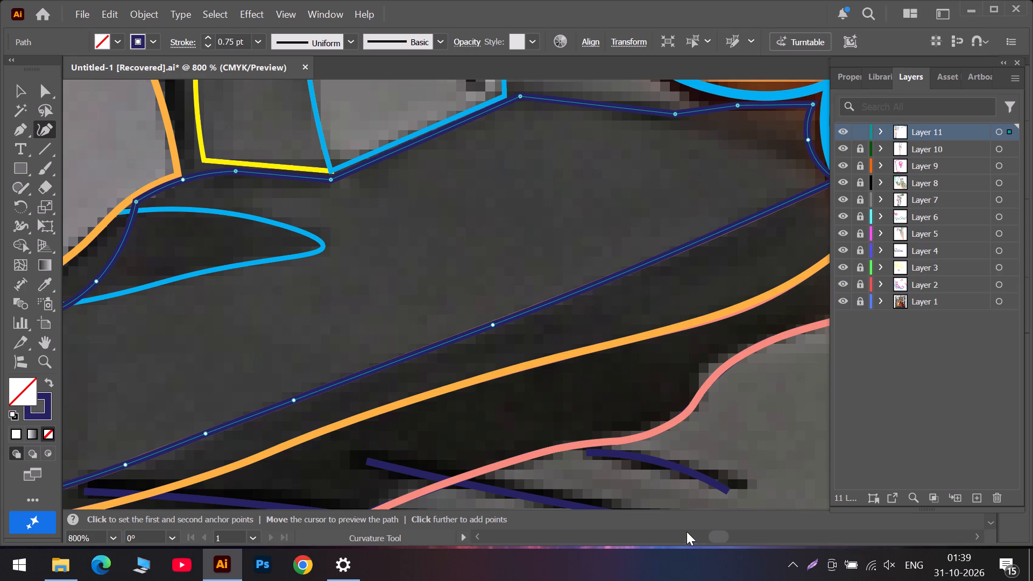
pyautogui.keyDown('alt'); pyautogui.scroll(-1, 775, 333); pyautogui.keyUp('alt')
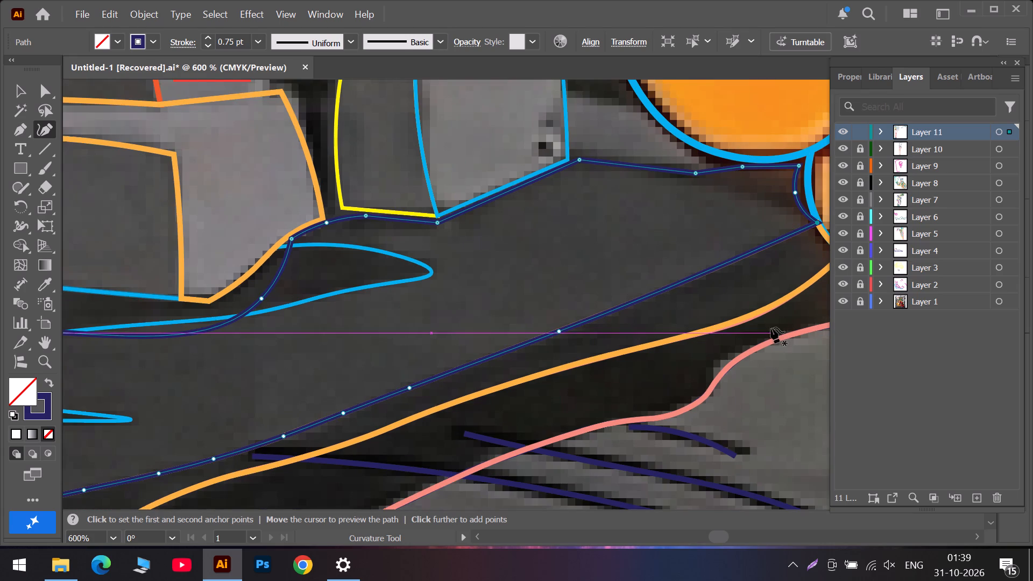
pyautogui.scroll(5, 797, 253)
pyautogui.keyDown('alt'); pyautogui.scroll(3, 795, 253); pyautogui.keyUp('alt')
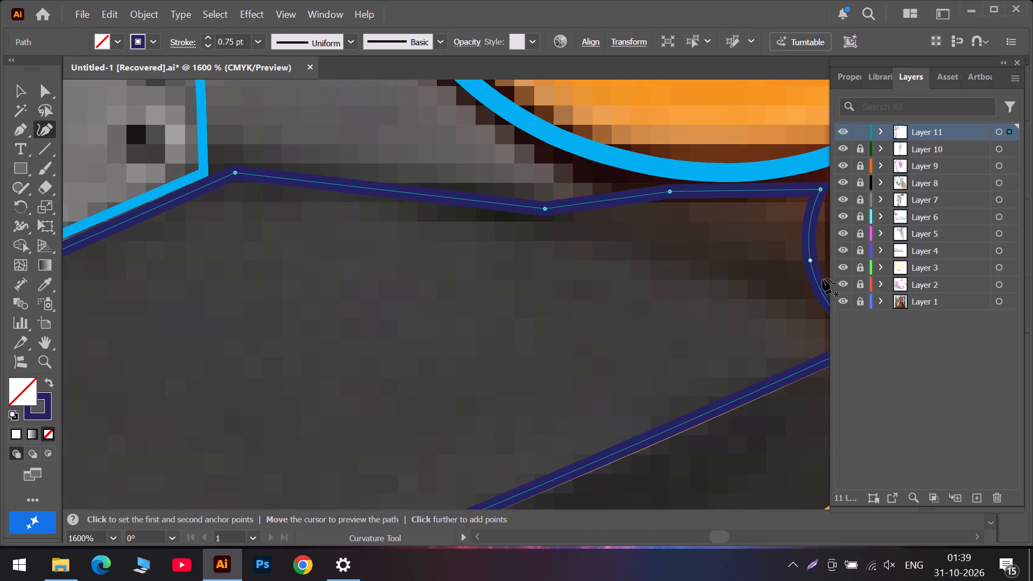
pyautogui.click(761, 536)
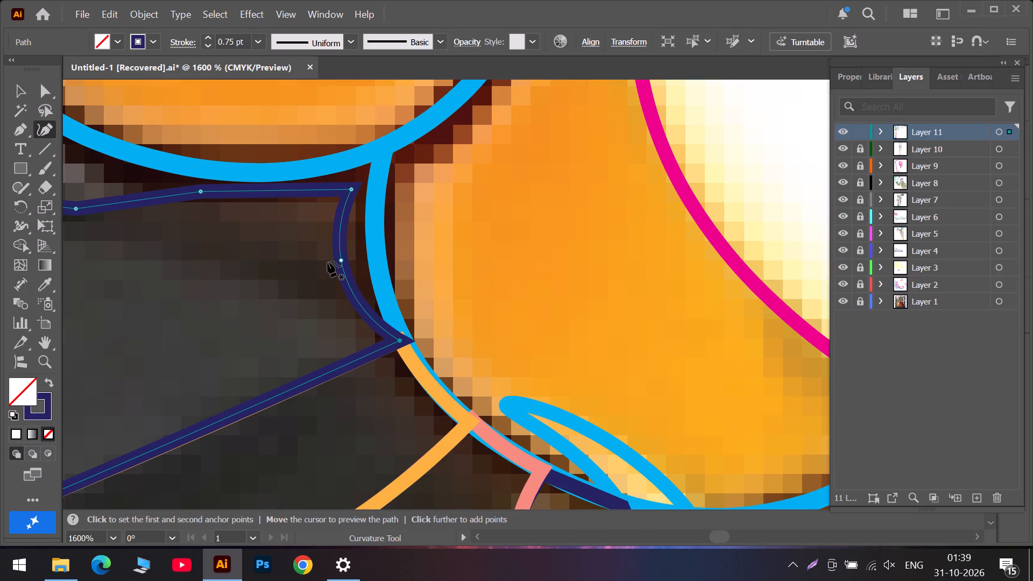
pyautogui.moveTo(341, 259); pyautogui.dragTo(380, 275)
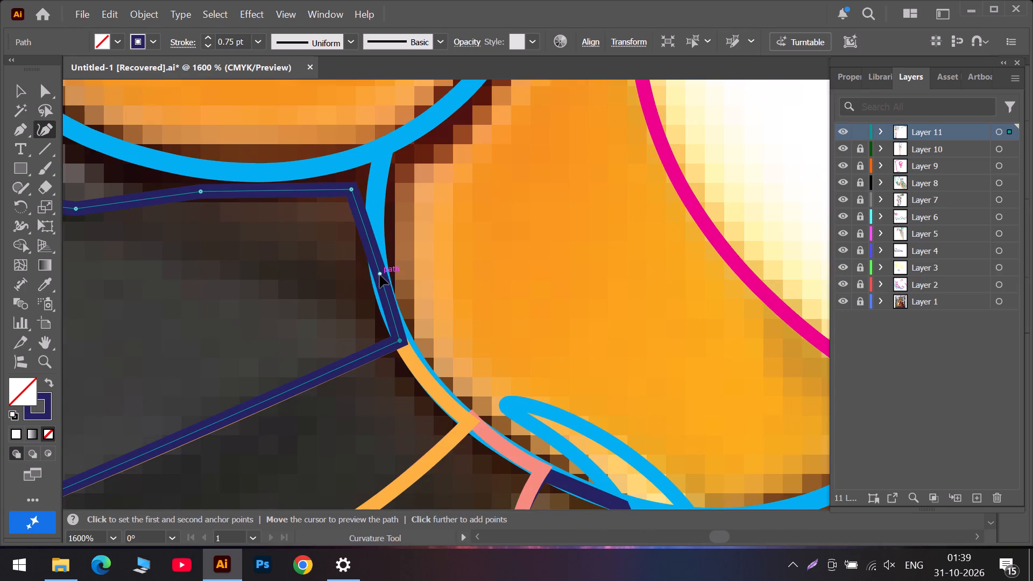
pyautogui.moveTo(380, 275); pyautogui.dragTo(380, 287)
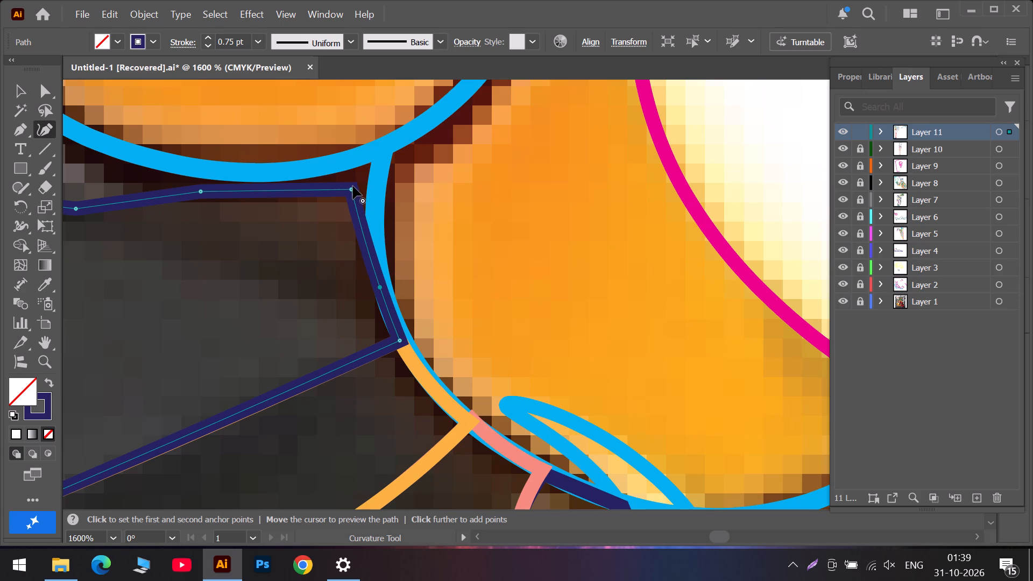
pyautogui.moveTo(353, 186); pyautogui.dragTo(382, 154)
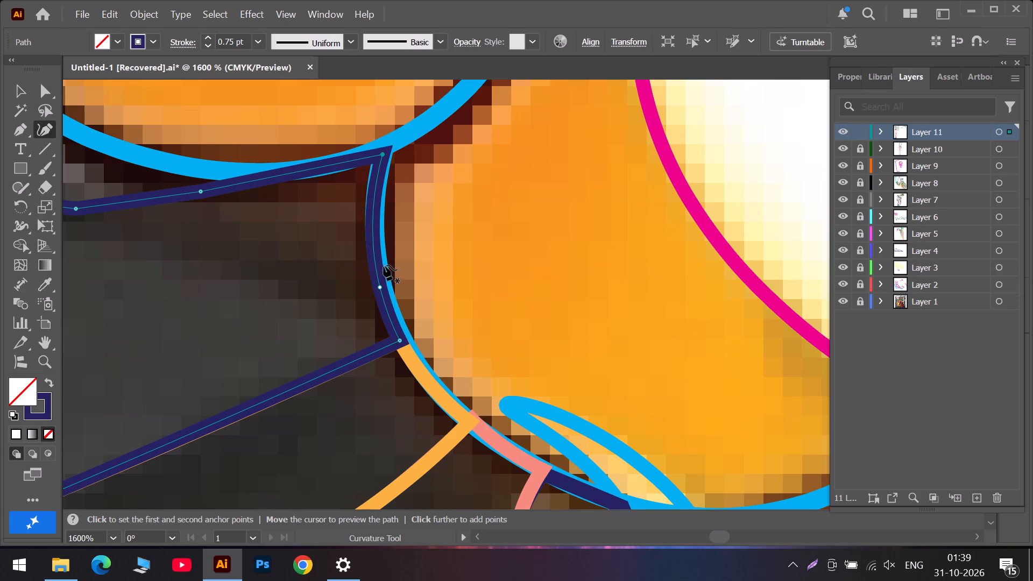
pyautogui.moveTo(381, 285); pyautogui.dragTo(378, 264)
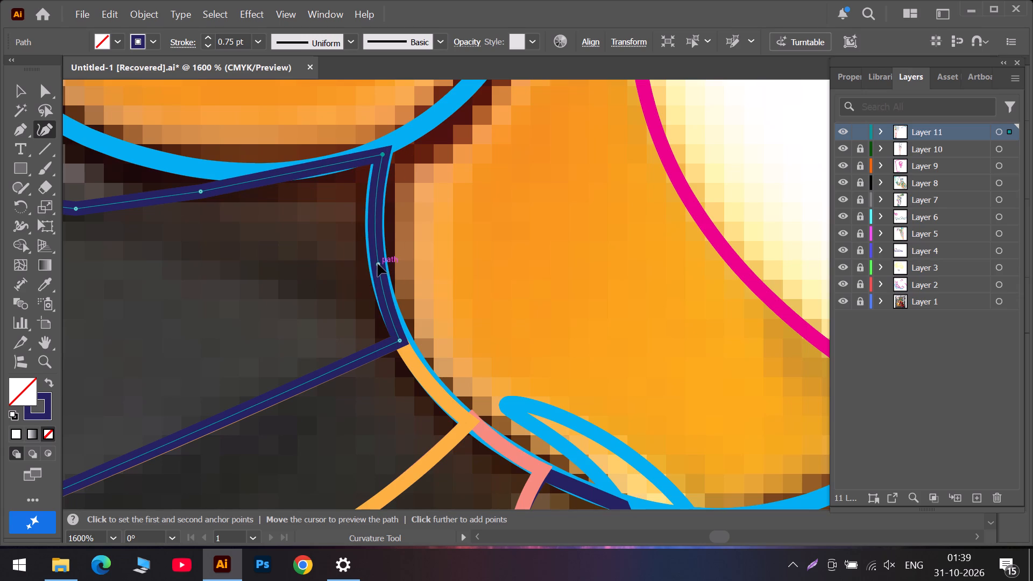
# Fit the ground outline's right side to the explosion's blue curve and slide the top edge's nearest anchor closer to the top right corner.
pyautogui.moveTo(378, 264); pyautogui.dragTo(375, 259)
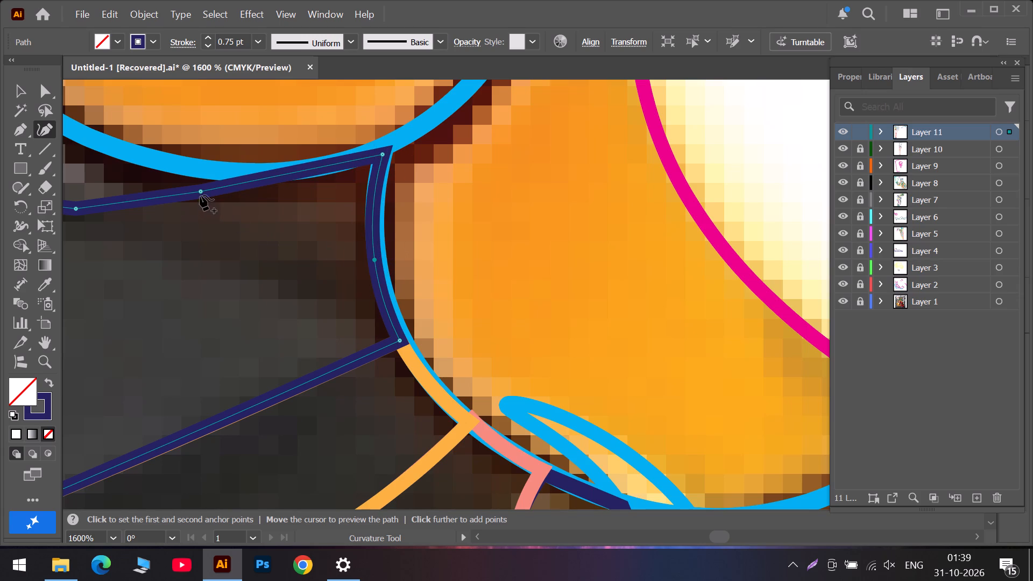
pyautogui.moveTo(200, 193); pyautogui.dragTo(330, 168)
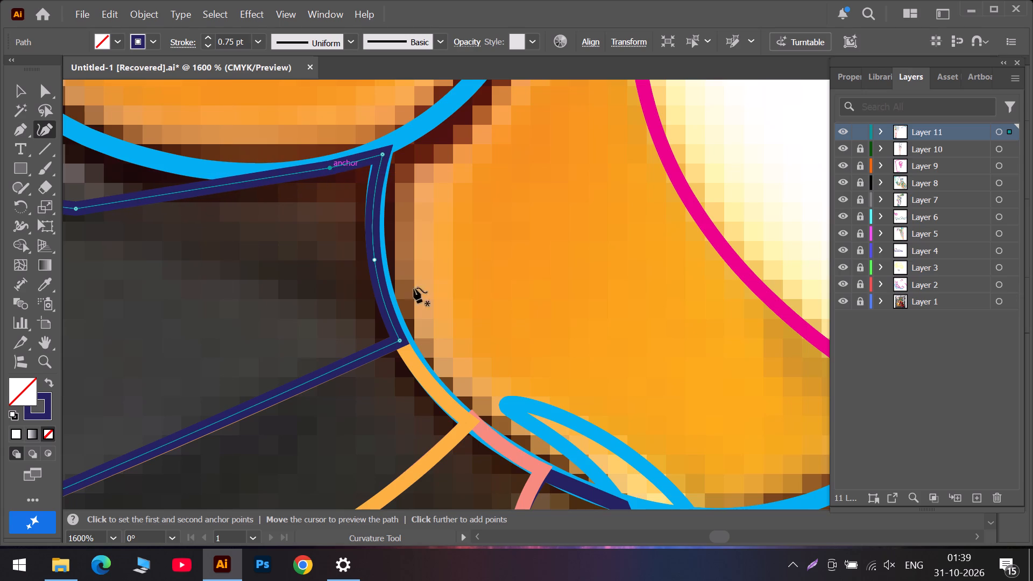
# Move two anchors on the ground outline's top edge onto the bottom corners of the block's blue-outlined light face.
pyautogui.click(696, 538)
pyautogui.keyDown('alt'); pyautogui.scroll(-2, 544, 215); pyautogui.keyUp('alt')
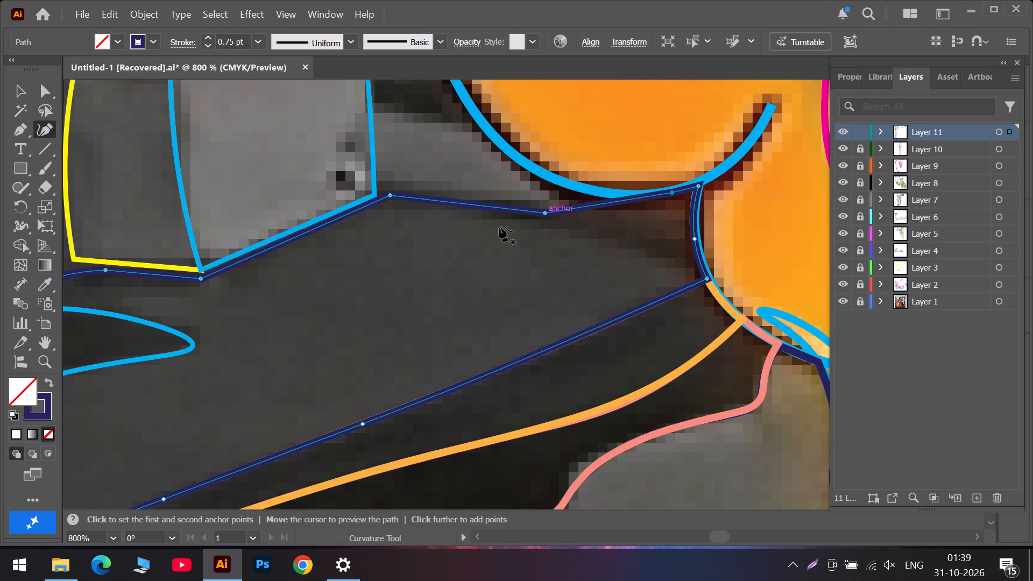
pyautogui.moveTo(392, 197); pyautogui.dragTo(383, 190)
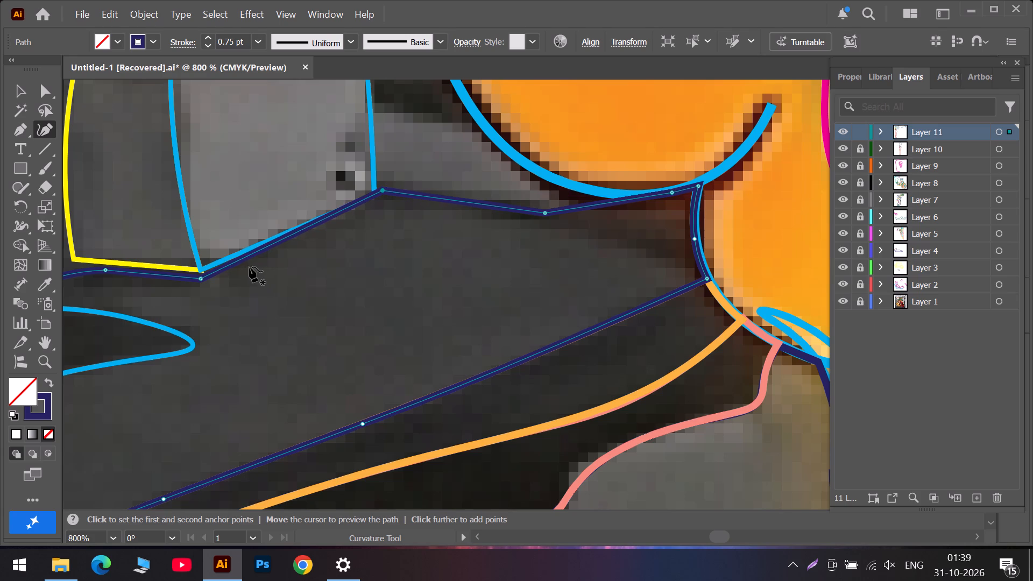
pyautogui.moveTo(203, 279); pyautogui.dragTo(203, 270)
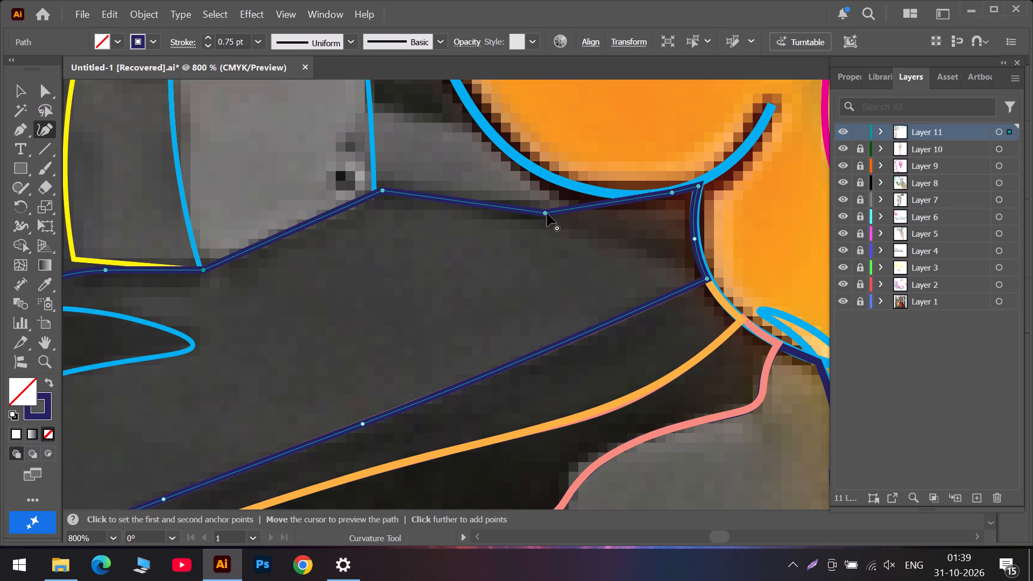
# Move the next top-edge anchor to the yellow outline's lower corner and make it a sharp corner point.
pyautogui.click(695, 541)
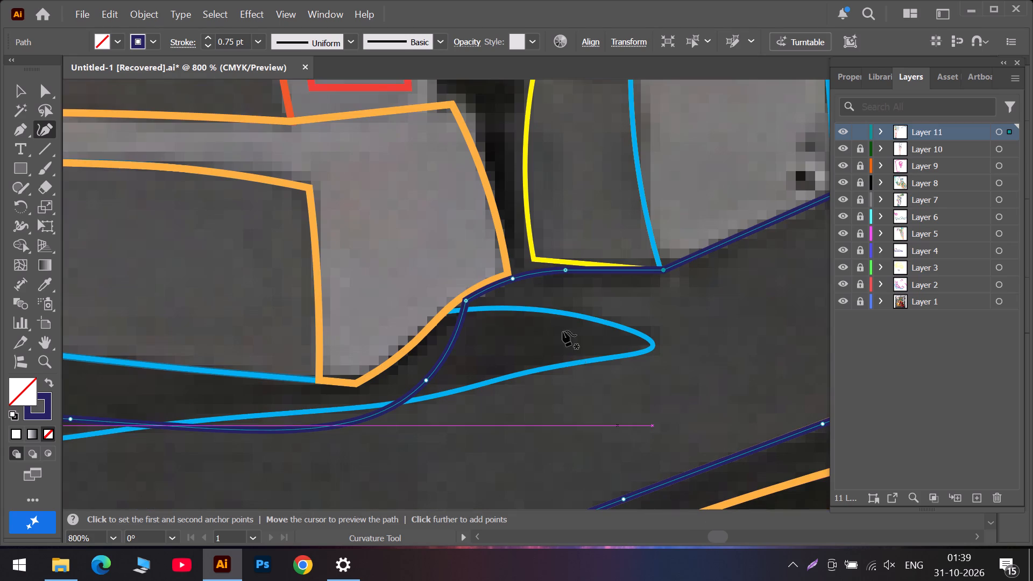
pyautogui.doubleClick(564, 271)
pyautogui.moveTo(564, 271); pyautogui.dragTo(544, 261)
pyautogui.doubleClick(544, 261)
pyautogui.click(544, 261)
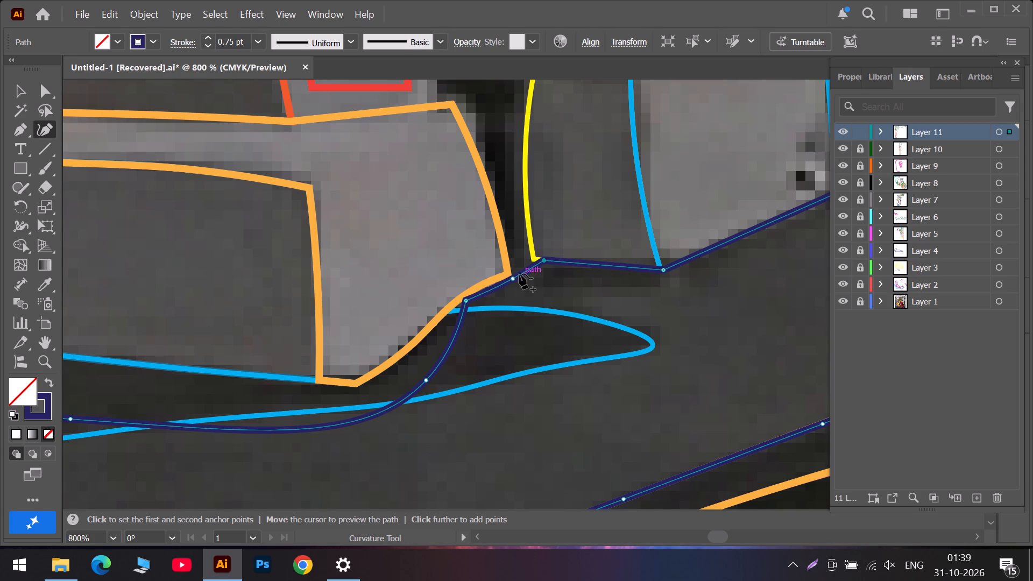
# Fit the top edge to the orange-outlined block's right corner and to where the blue shadow outline meets it, tightening the curve beyond.
pyautogui.moveTo(512, 278); pyautogui.dragTo(501, 282)
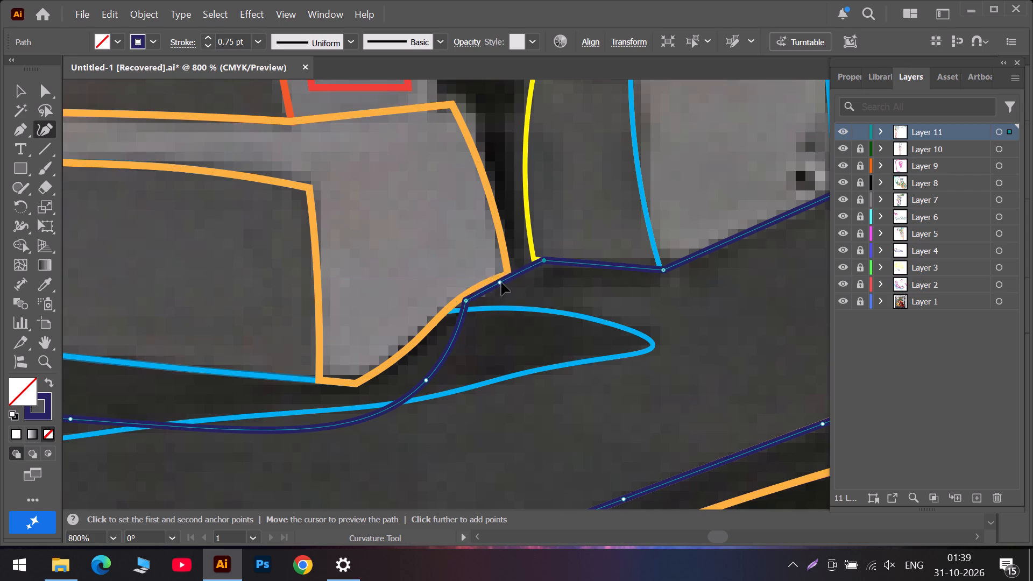
pyautogui.moveTo(501, 282); pyautogui.dragTo(510, 273)
pyautogui.moveTo(469, 299); pyautogui.dragTo(468, 299)
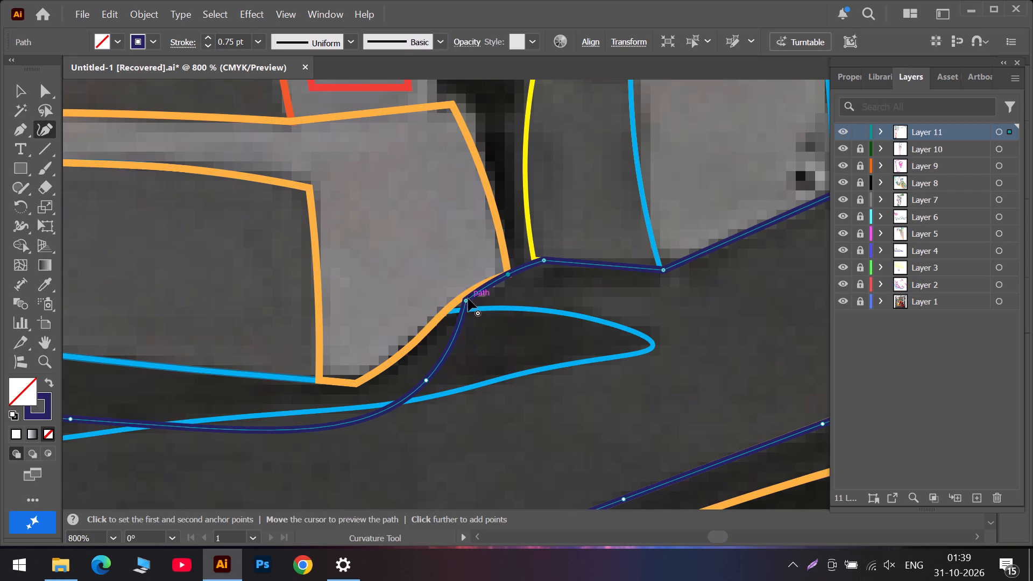
pyautogui.moveTo(468, 299); pyautogui.dragTo(450, 310)
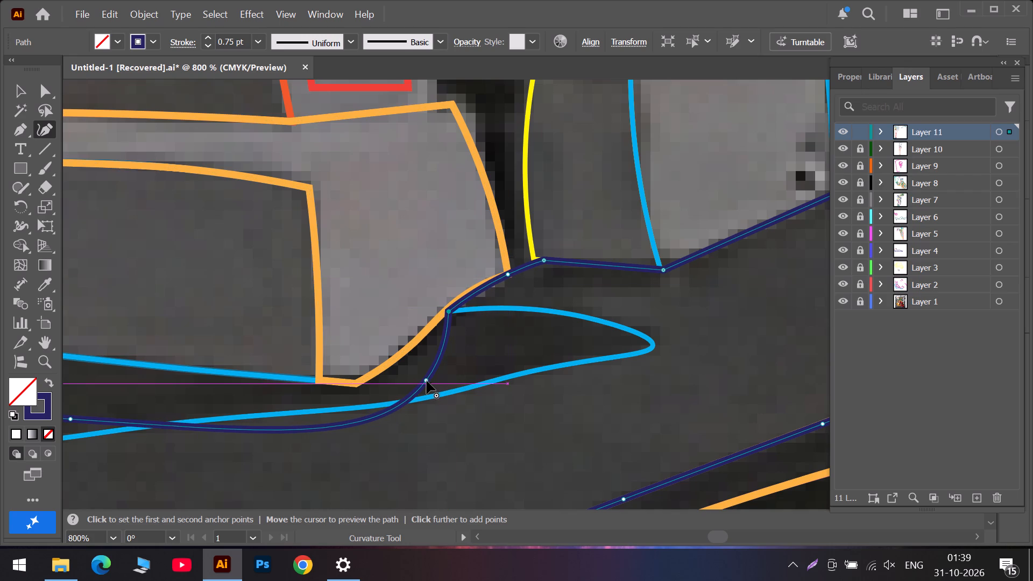
pyautogui.moveTo(427, 381); pyautogui.dragTo(446, 346)
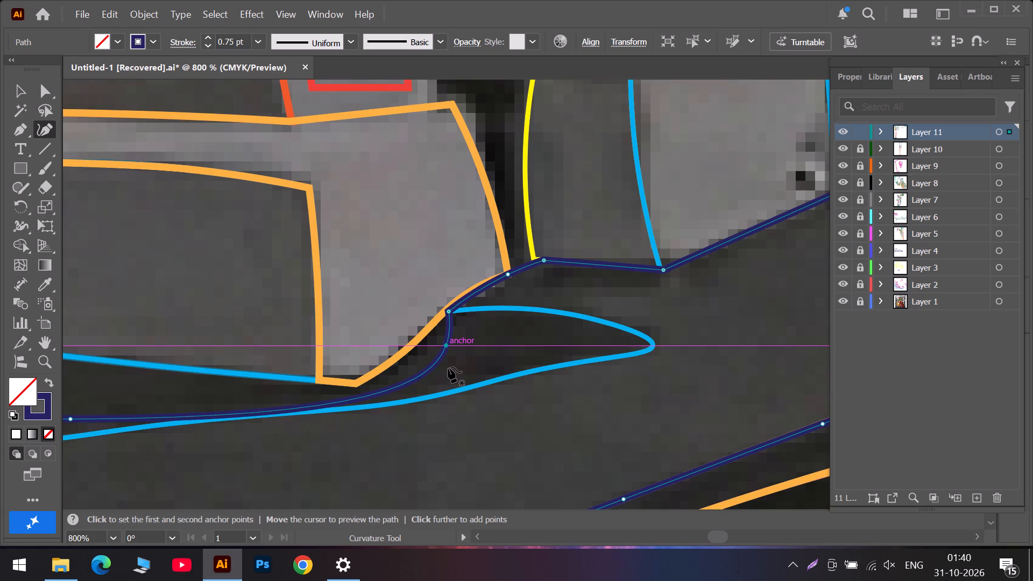
# Add an anchor along the orange block's slanted lower edge and nudge the anchor at its right corner to refine the fit.
pyautogui.keyDown('alt'); pyautogui.scroll(-4, 442, 370); pyautogui.keyUp('alt')
pyautogui.keyDown('alt'); pyautogui.scroll(3, 359, 409); pyautogui.keyUp('alt')
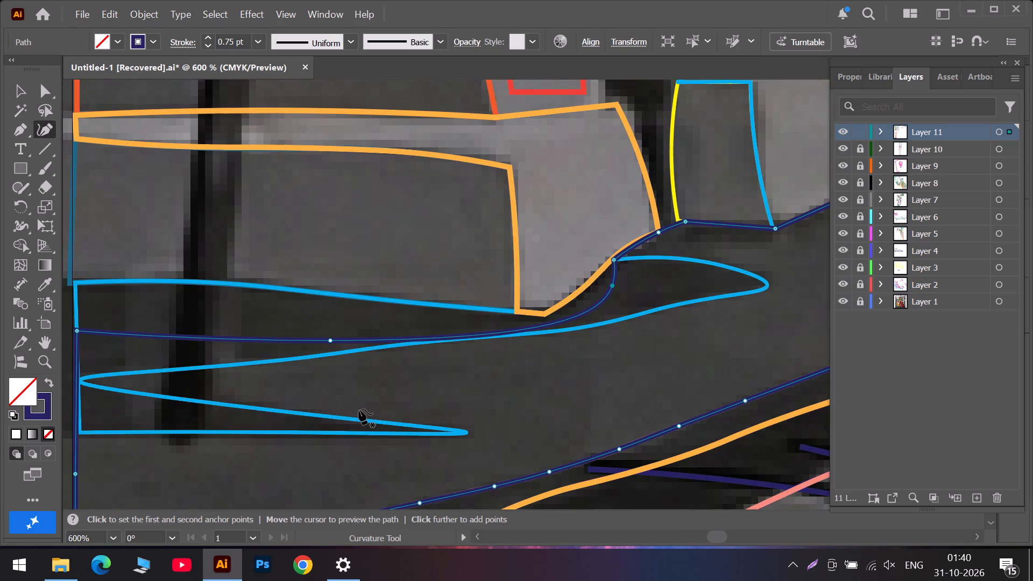
pyautogui.keyDown('alt'); pyautogui.scroll(-1, 358, 409); pyautogui.keyUp('alt')
pyautogui.keyDown('alt'); pyautogui.scroll(4, 573, 304); pyautogui.keyUp('alt')
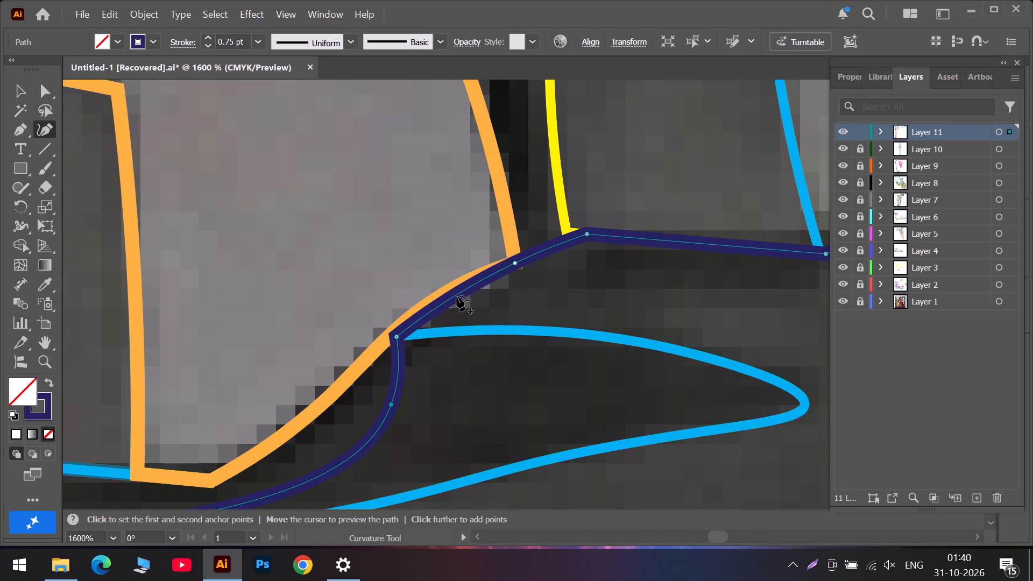
pyautogui.moveTo(457, 296); pyautogui.dragTo(422, 310)
pyautogui.click(516, 264)
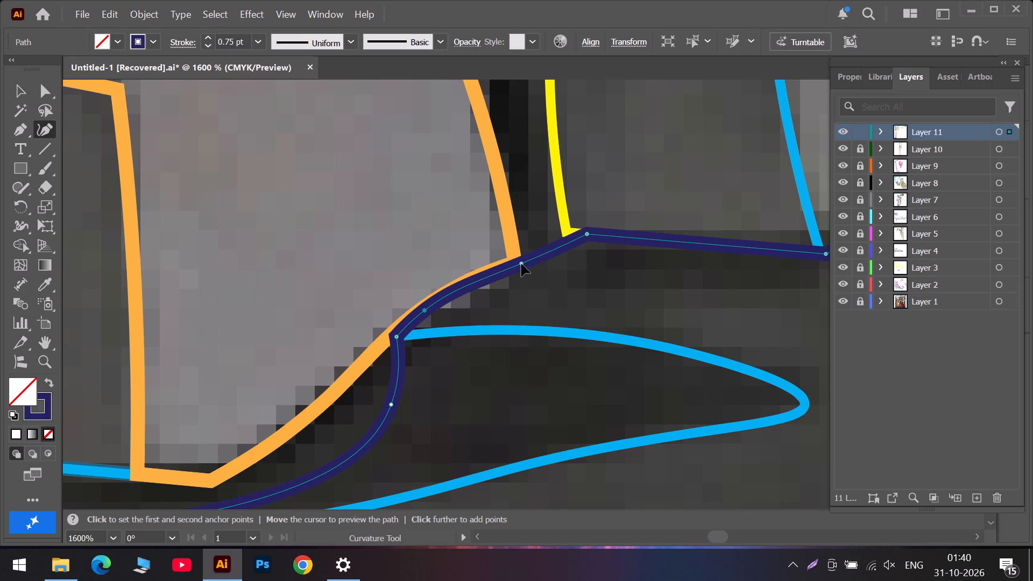
# Examine the fitted ground outline and the grey building and tower outlines above it for areas still needing alignment.
pyautogui.keyDown('alt'); pyautogui.scroll(-1, 596, 293); pyautogui.keyUp('alt')
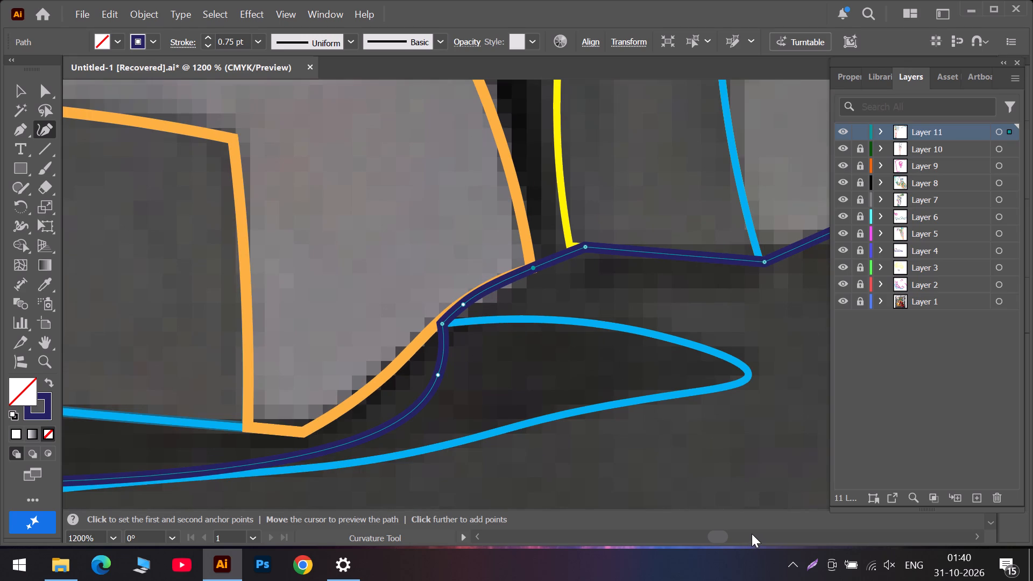
pyautogui.click(753, 533)
pyautogui.keyDown('alt'); pyautogui.scroll(-3, 659, 188); pyautogui.keyUp('alt')
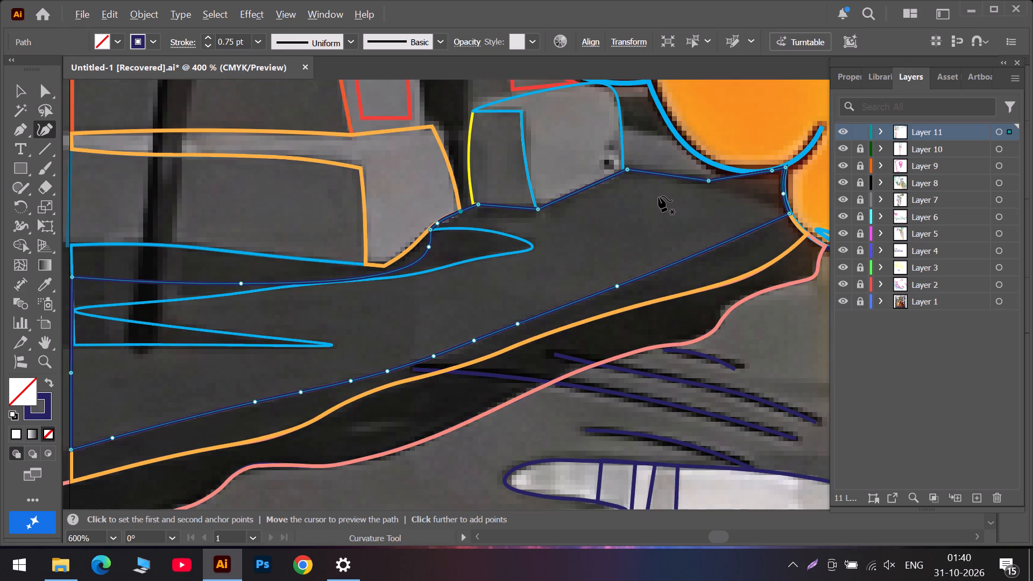
pyautogui.keyDown('alt'); pyautogui.scroll(-1, 670, 209); pyautogui.keyUp('alt')
pyautogui.keyDown('alt'); pyautogui.scroll(2, 772, 198); pyautogui.keyUp('alt')
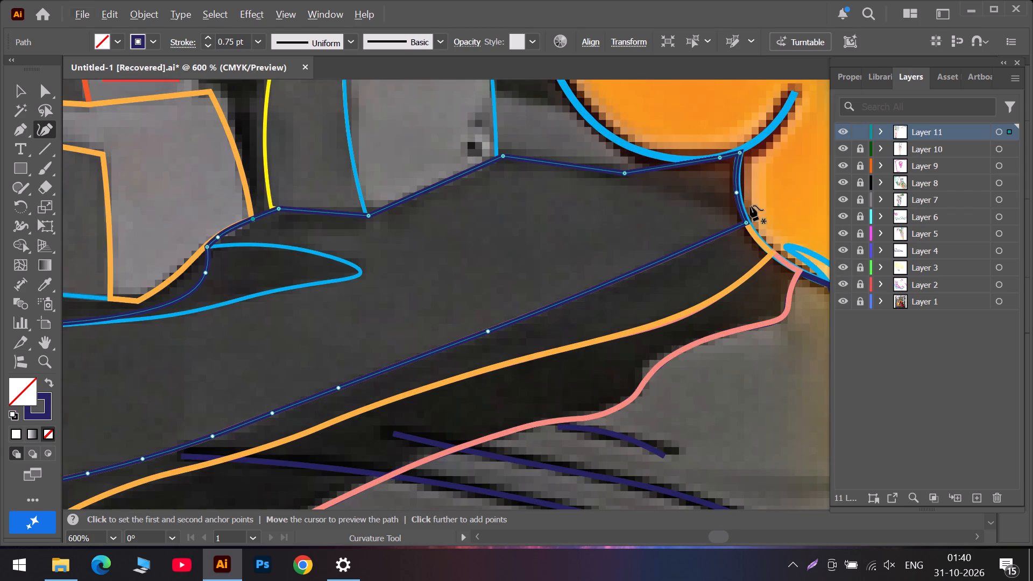
pyautogui.keyDown('alt'); pyautogui.scroll(-4, 542, 259); pyautogui.keyUp('alt')
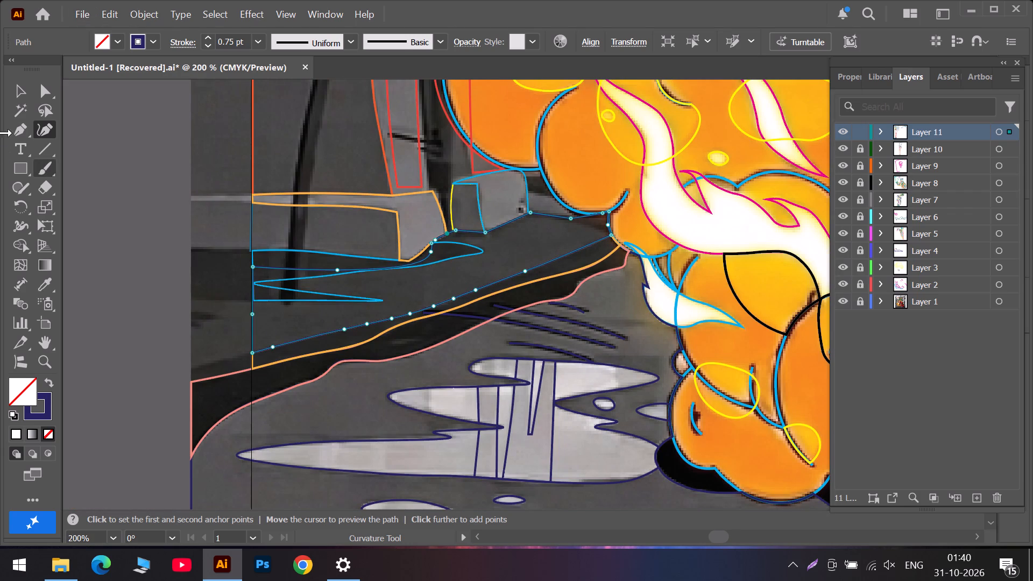
pyautogui.click(23, 96)
pyautogui.scroll(5, 472, 184)
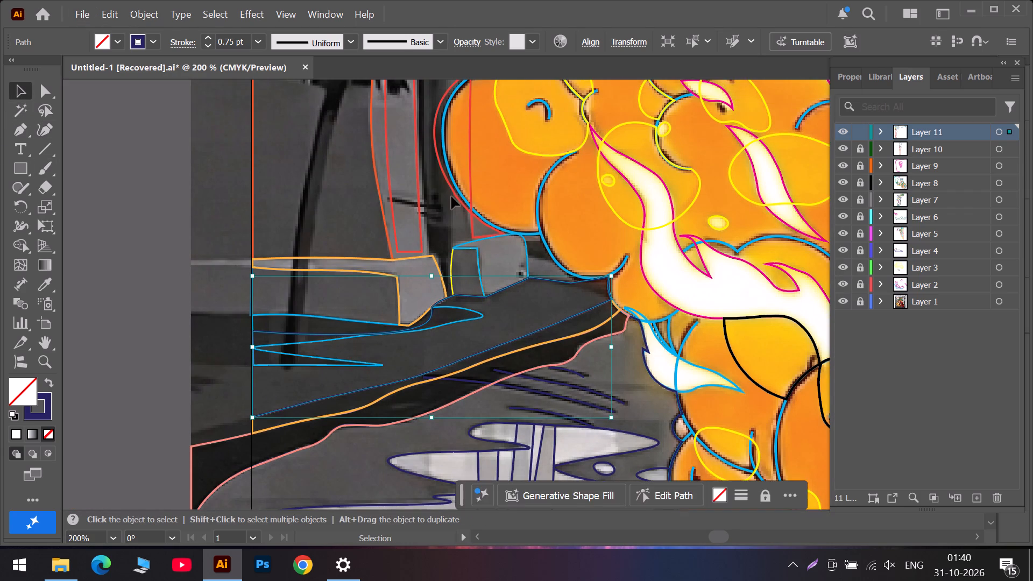
pyautogui.scroll(19, 452, 197)
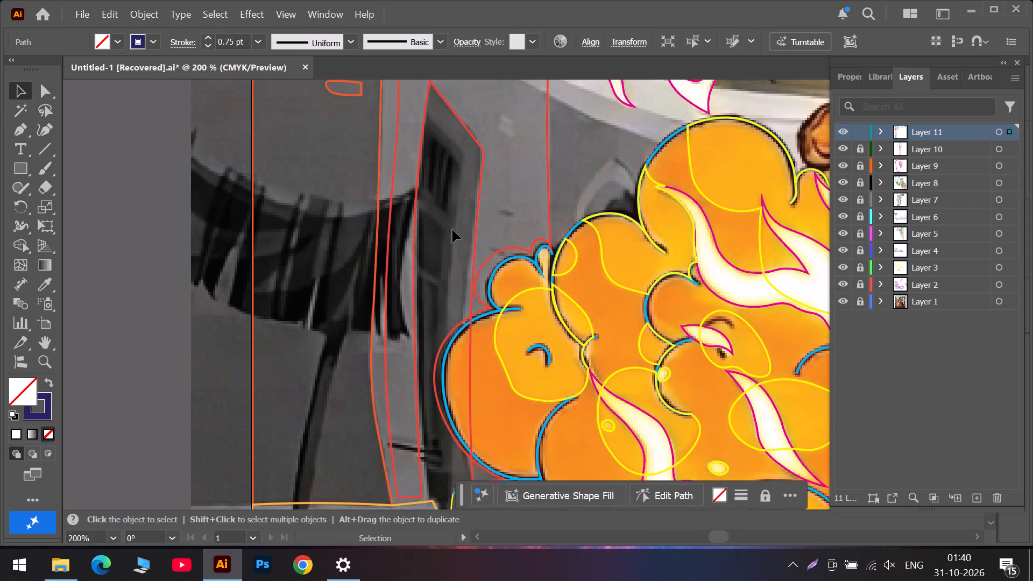
pyautogui.scroll(4, 452, 230)
pyautogui.scroll(-3, 452, 230)
pyautogui.keyDown('alt'); pyautogui.scroll(1, 455, 279); pyautogui.keyUp('alt')
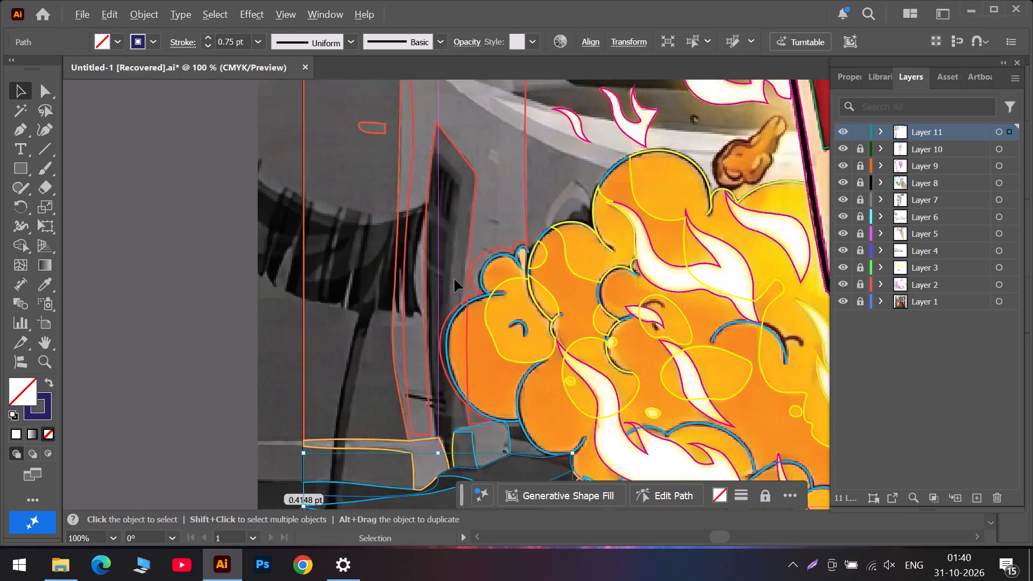
pyautogui.keyDown('alt'); pyautogui.scroll(2, 455, 279); pyautogui.keyUp('alt')
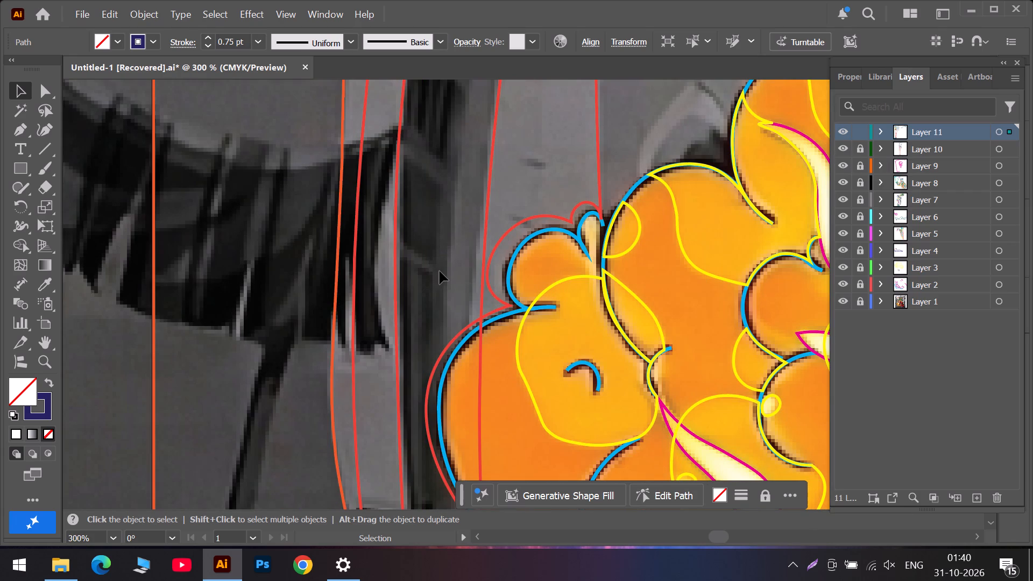
pyautogui.keyDown('alt'); pyautogui.scroll(-4, 440, 271); pyautogui.keyUp('alt')
pyautogui.scroll(9, 486, 210)
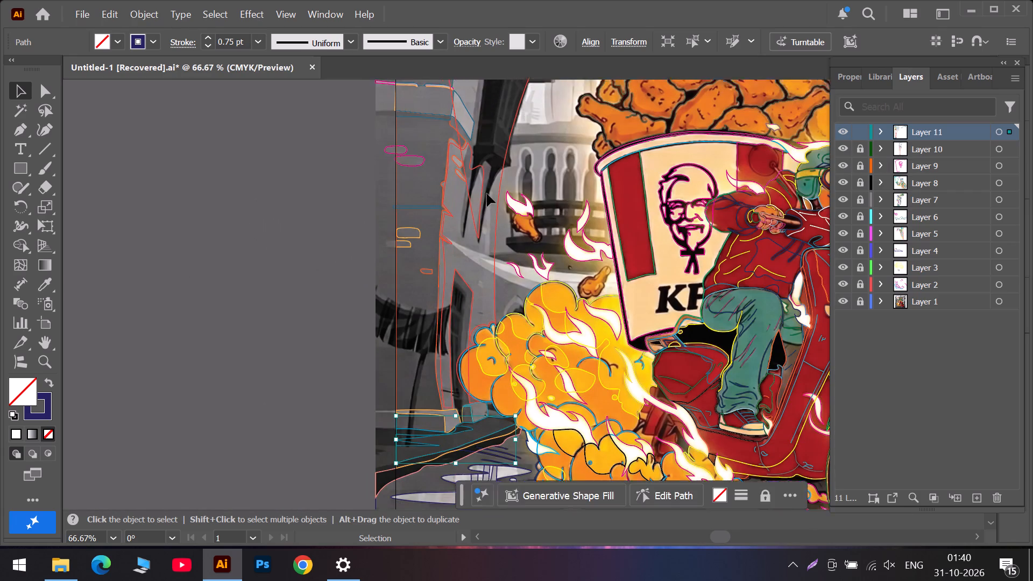
pyautogui.scroll(7, 487, 194)
pyautogui.scroll(6, 533, 214)
pyautogui.scroll(-6, 527, 222)
pyautogui.scroll(2, 486, 218)
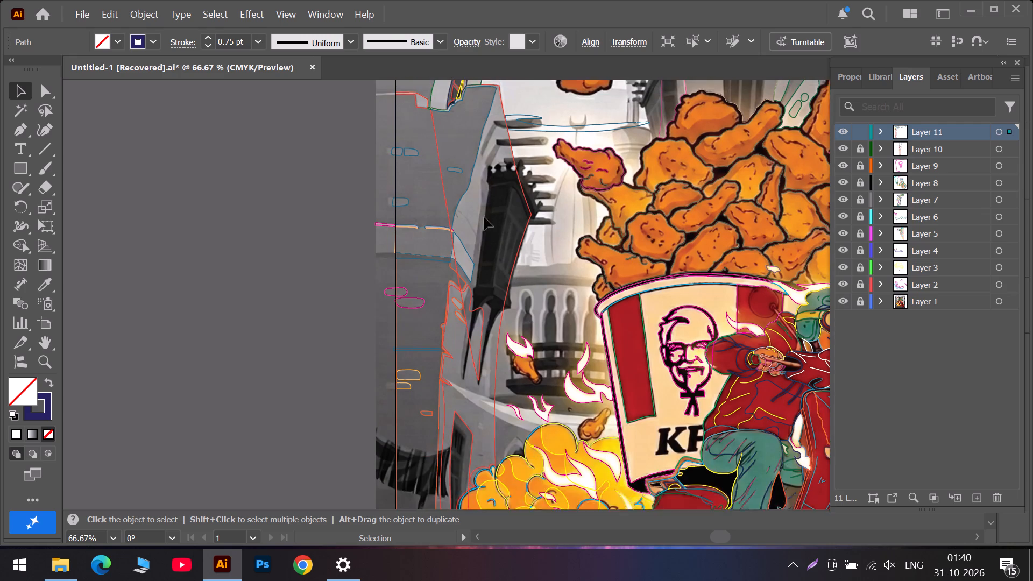
pyautogui.scroll(2, 484, 217)
pyautogui.scroll(-13, 484, 217)
pyautogui.keyDown('alt'); pyautogui.scroll(5, 483, 240); pyautogui.keyUp('alt')
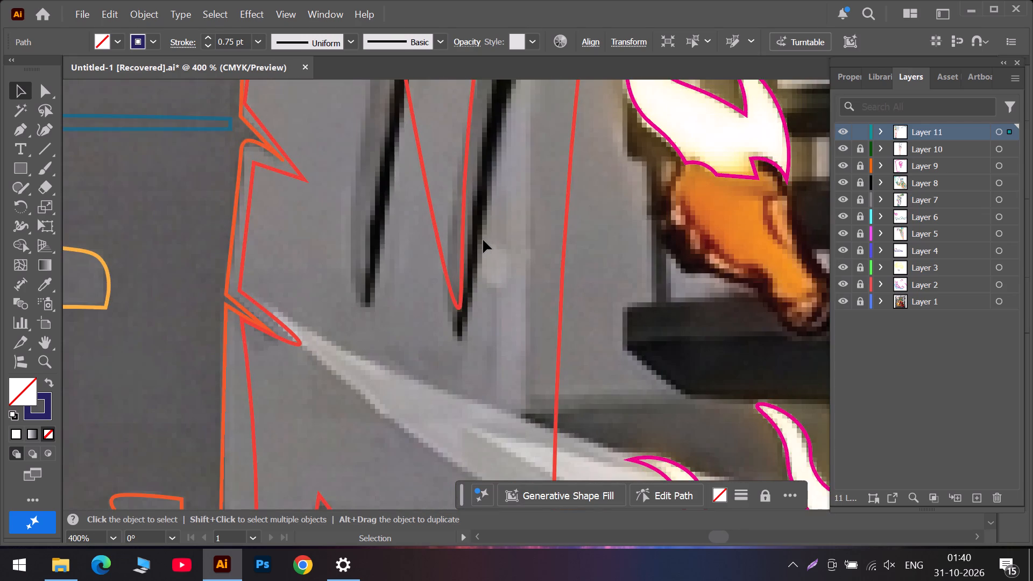
pyautogui.keyDown('alt'); pyautogui.scroll(-5, 483, 240); pyautogui.keyUp('alt')
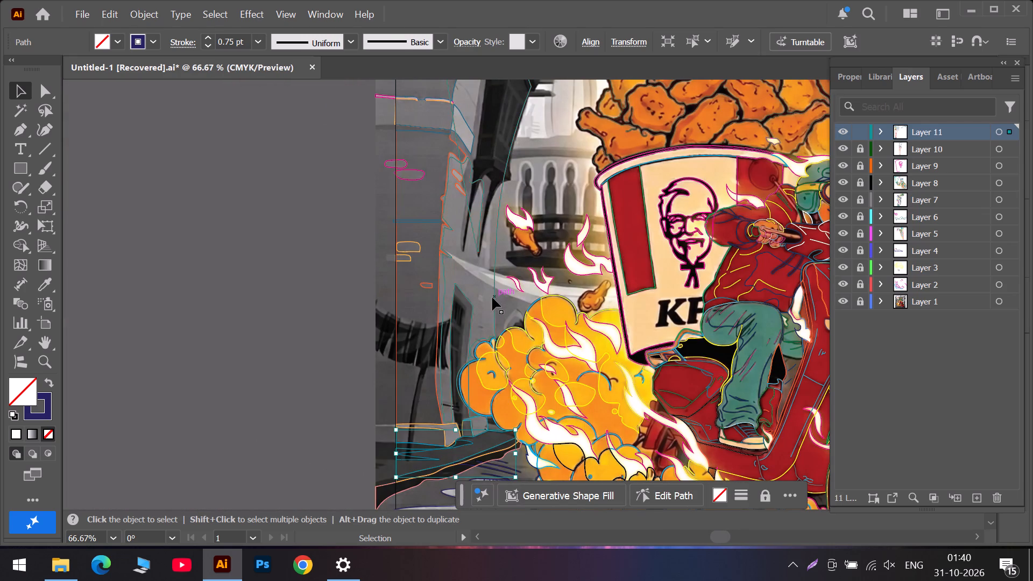
pyautogui.scroll(11, 496, 258)
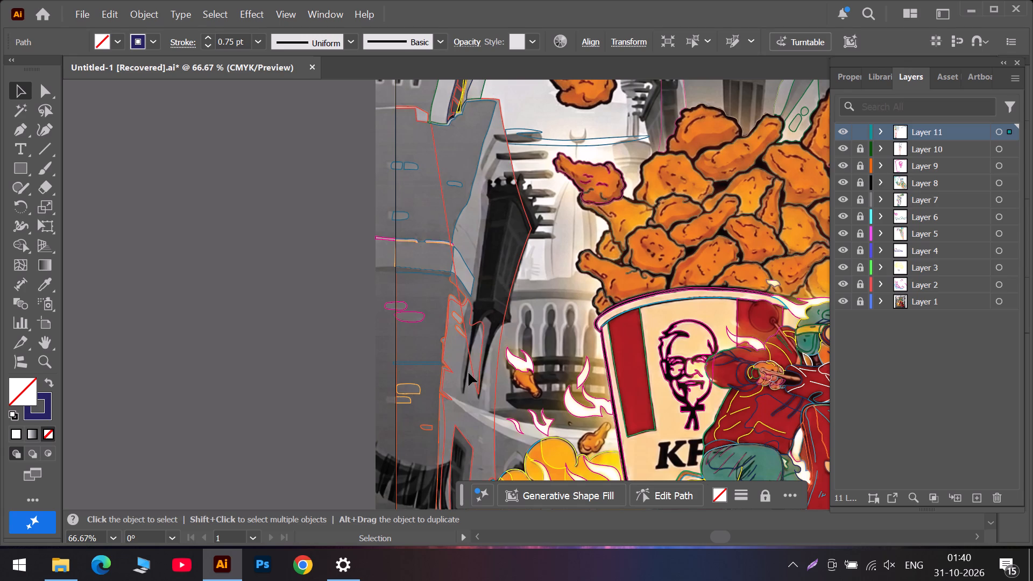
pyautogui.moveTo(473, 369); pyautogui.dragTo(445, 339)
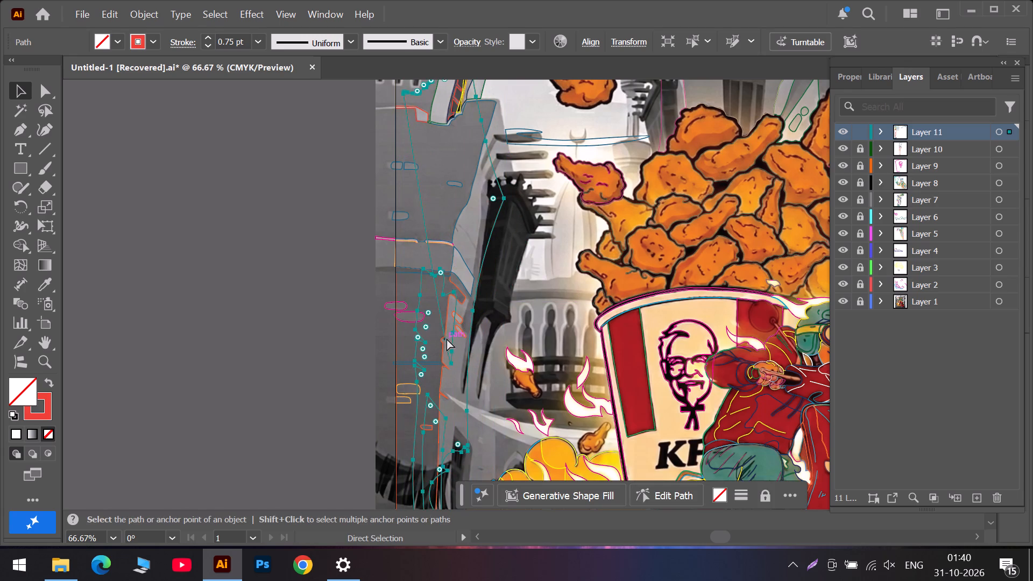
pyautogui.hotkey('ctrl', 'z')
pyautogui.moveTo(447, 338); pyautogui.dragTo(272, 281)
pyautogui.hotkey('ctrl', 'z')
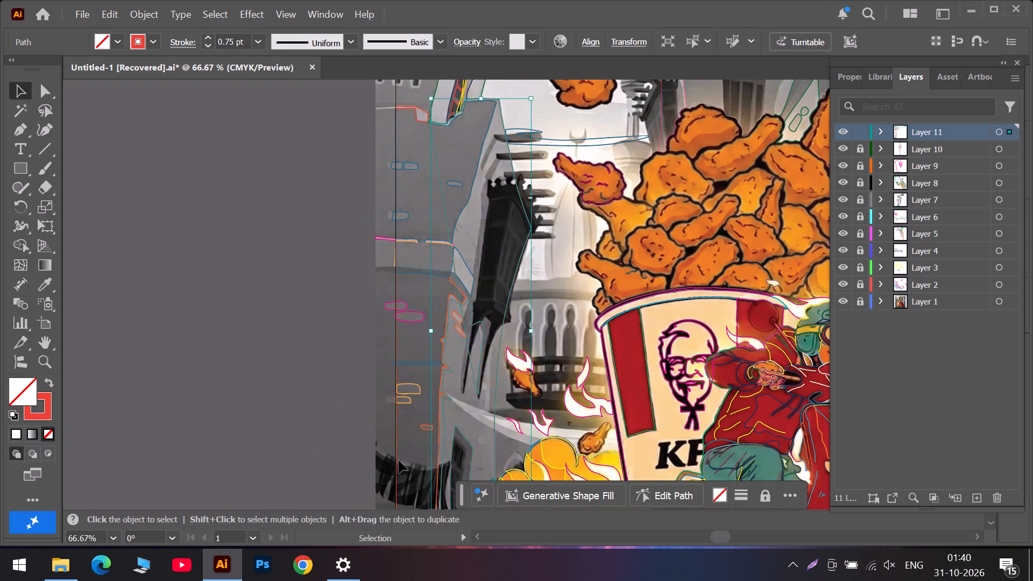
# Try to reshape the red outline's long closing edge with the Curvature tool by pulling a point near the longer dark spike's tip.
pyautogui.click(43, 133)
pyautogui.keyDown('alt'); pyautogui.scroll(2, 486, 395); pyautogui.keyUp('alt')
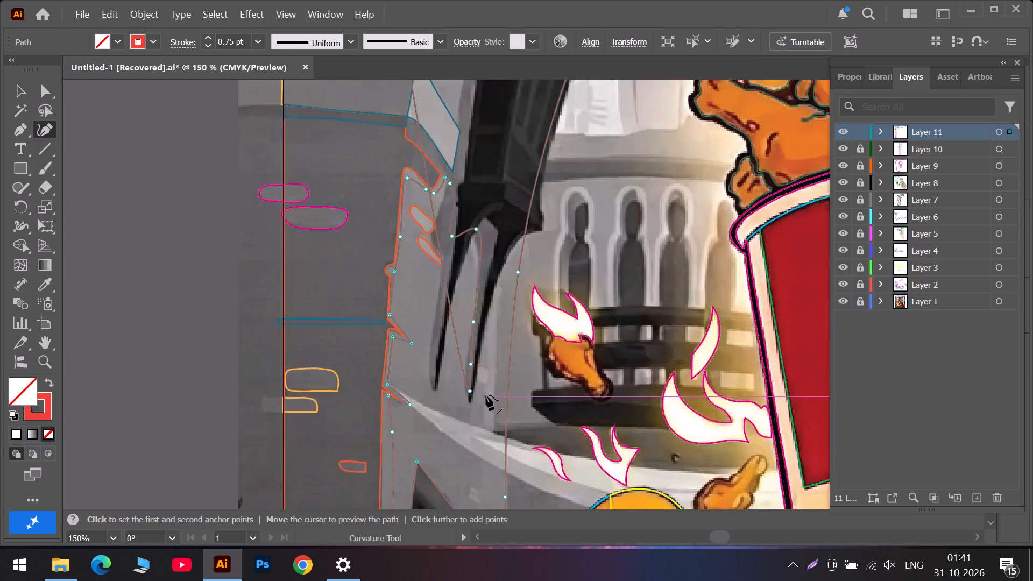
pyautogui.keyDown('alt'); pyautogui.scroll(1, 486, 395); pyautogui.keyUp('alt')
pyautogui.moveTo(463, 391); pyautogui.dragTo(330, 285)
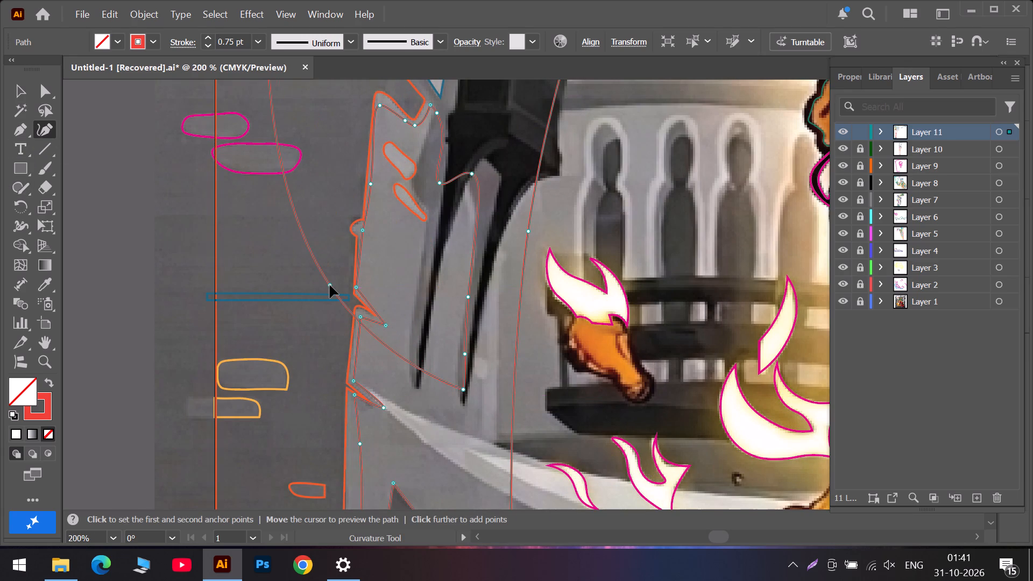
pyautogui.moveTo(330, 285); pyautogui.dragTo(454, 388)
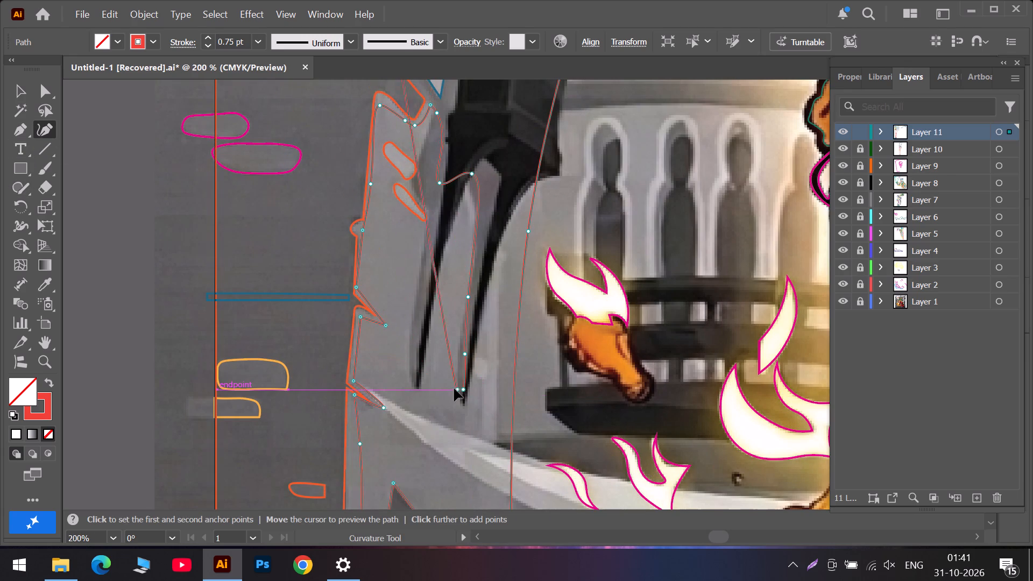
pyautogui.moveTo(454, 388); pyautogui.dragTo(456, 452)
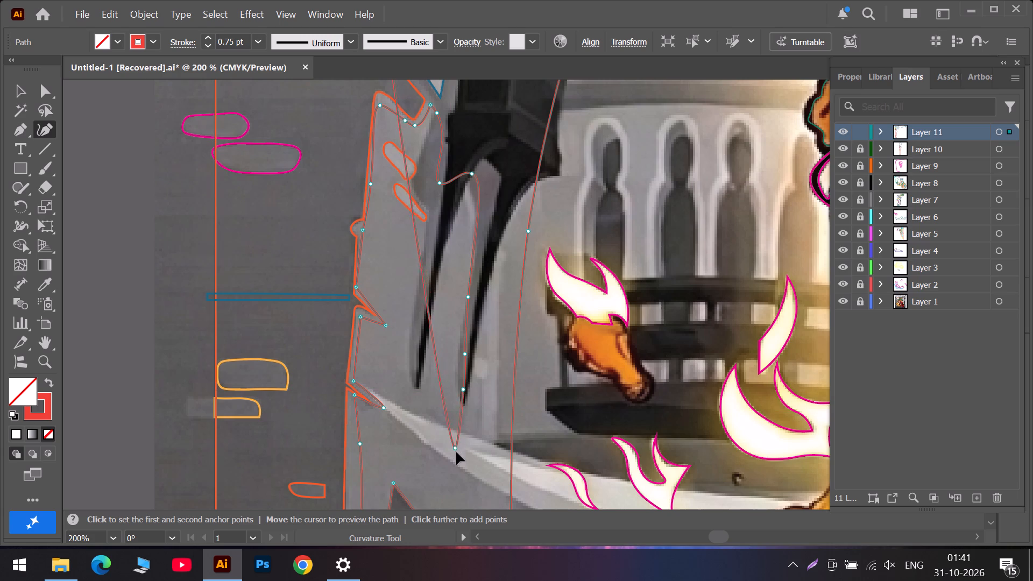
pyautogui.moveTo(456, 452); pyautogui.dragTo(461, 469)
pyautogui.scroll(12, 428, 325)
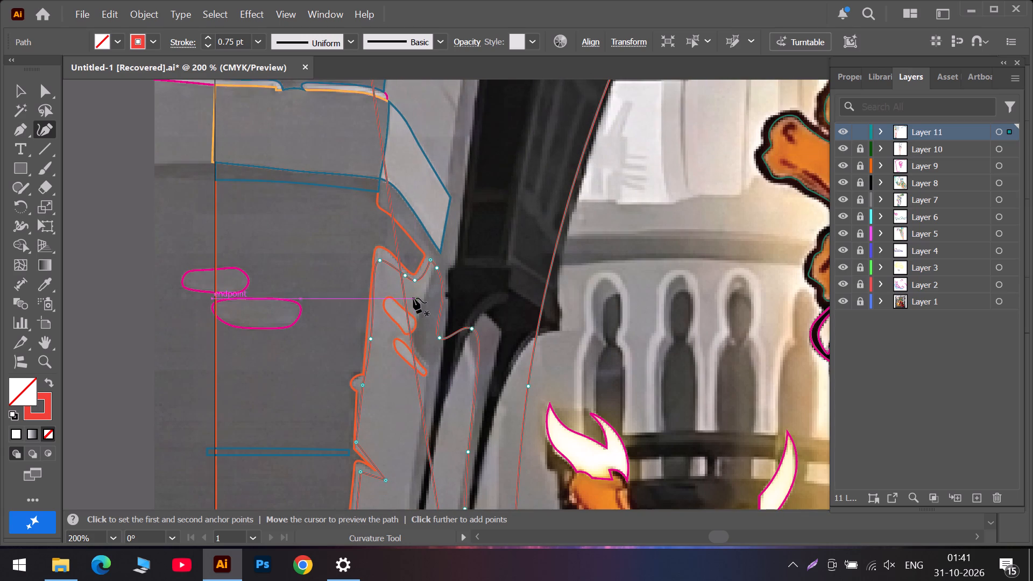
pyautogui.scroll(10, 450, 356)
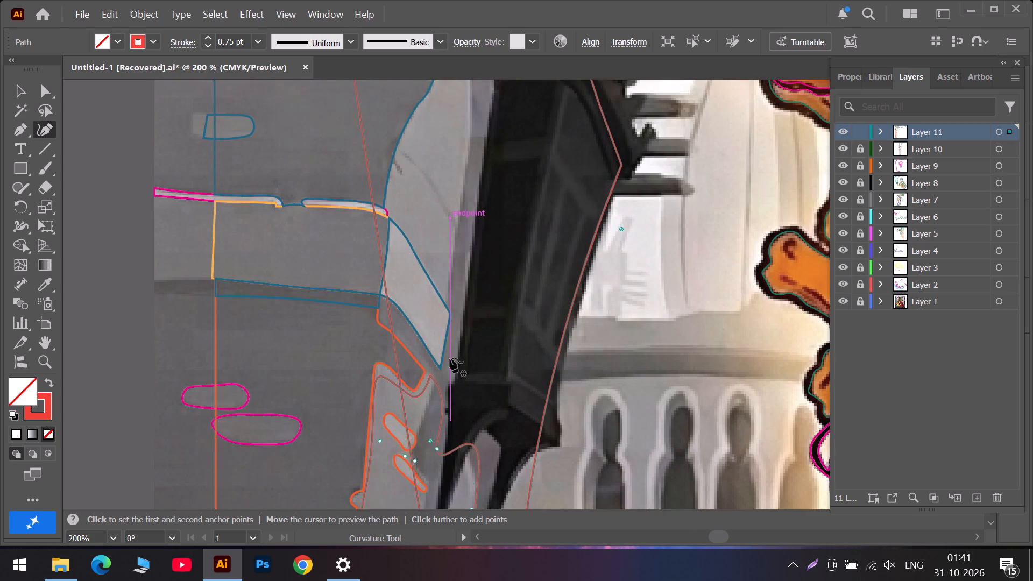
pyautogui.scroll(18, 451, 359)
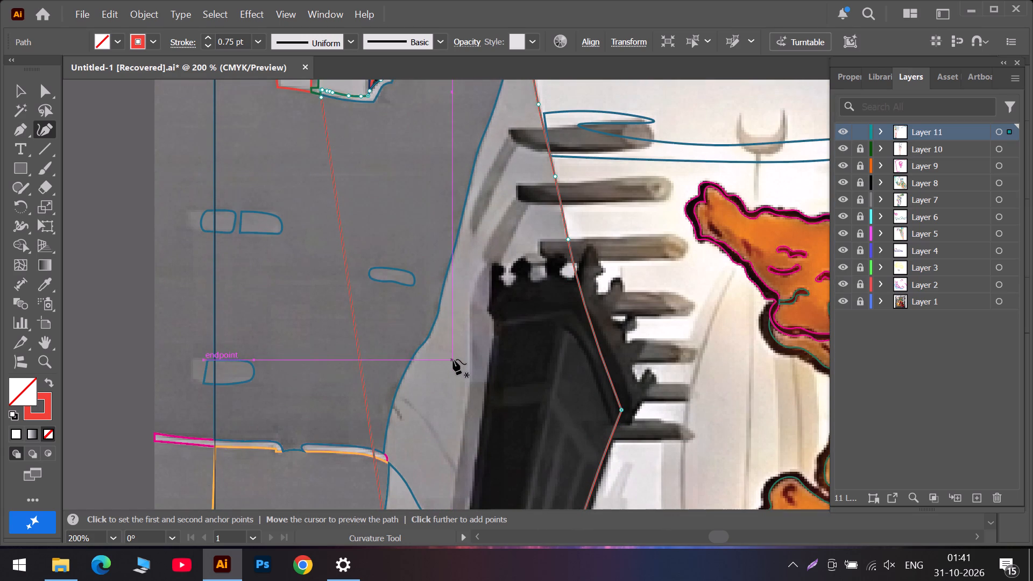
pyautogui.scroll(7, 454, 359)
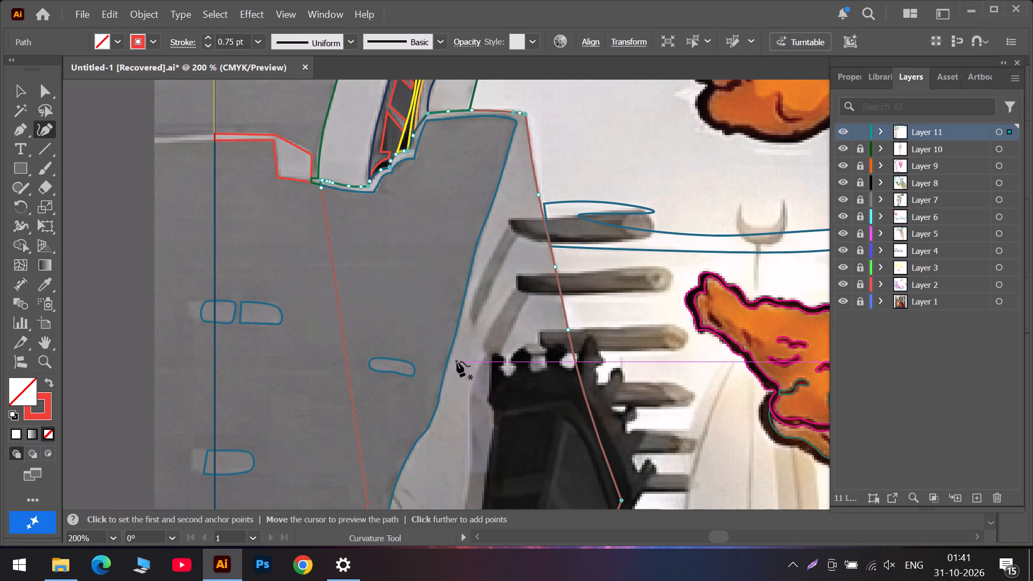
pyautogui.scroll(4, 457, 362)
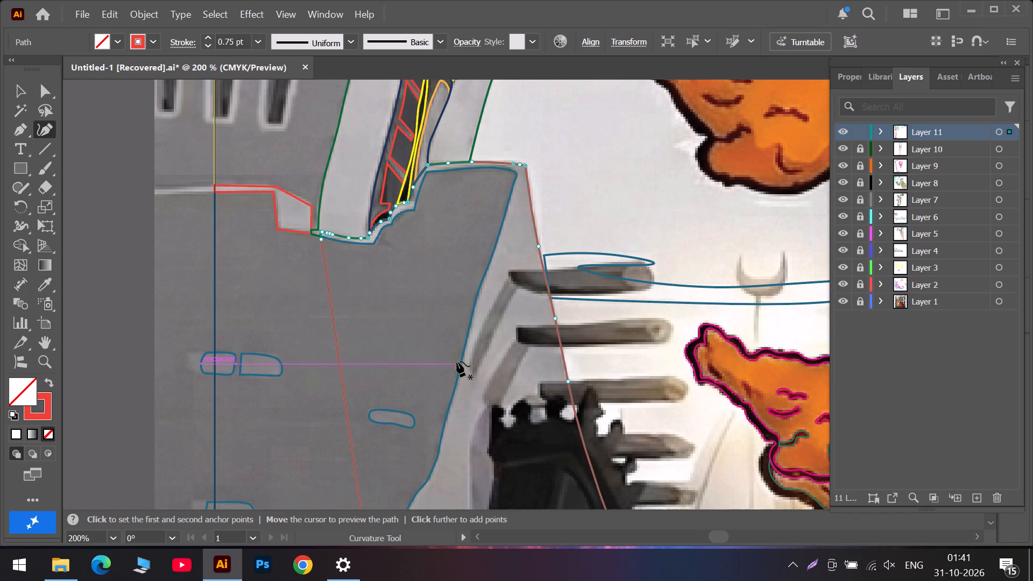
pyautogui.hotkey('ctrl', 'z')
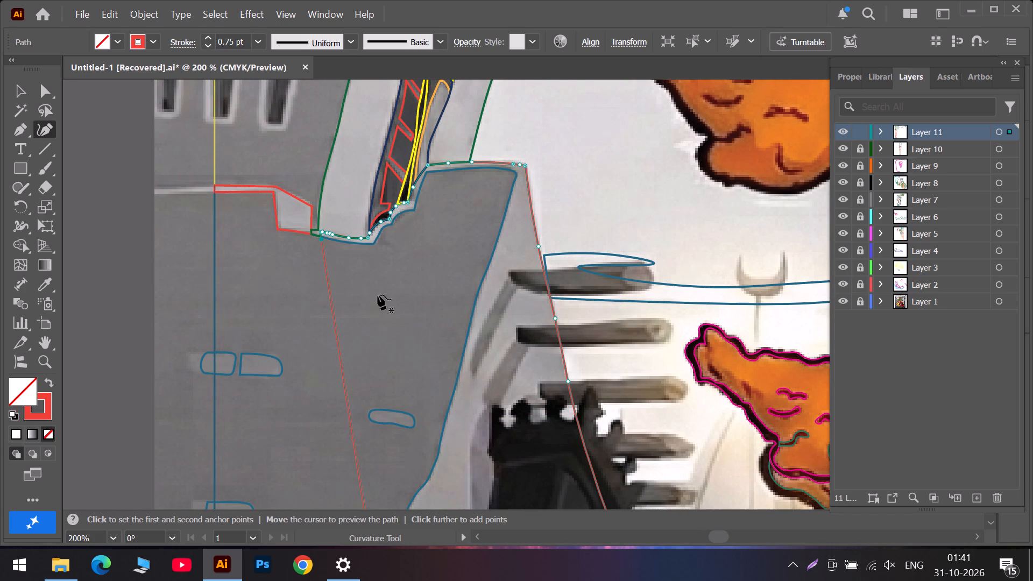
# Add an anchor on the long closing edge, move it up to the grey wall's top corner, and make it a sharp corner point.
pyautogui.keyDown('alt'); pyautogui.scroll(-2, 350, 334); pyautogui.keyUp('alt')
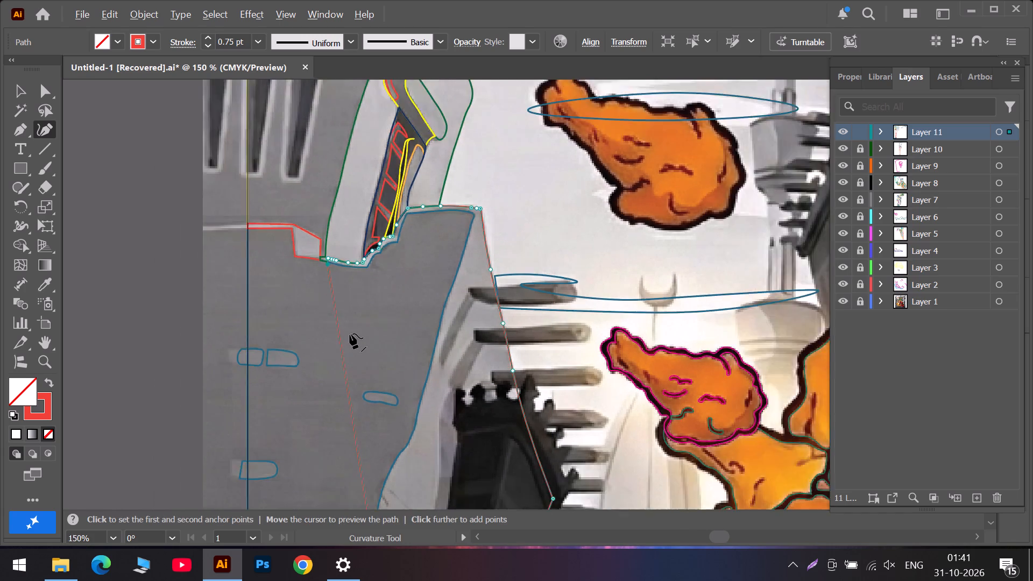
pyautogui.keyDown('alt'); pyautogui.scroll(-2, 364, 355); pyautogui.keyUp('alt')
pyautogui.keyDown('alt'); pyautogui.scroll(3, 358, 366); pyautogui.keyUp('alt')
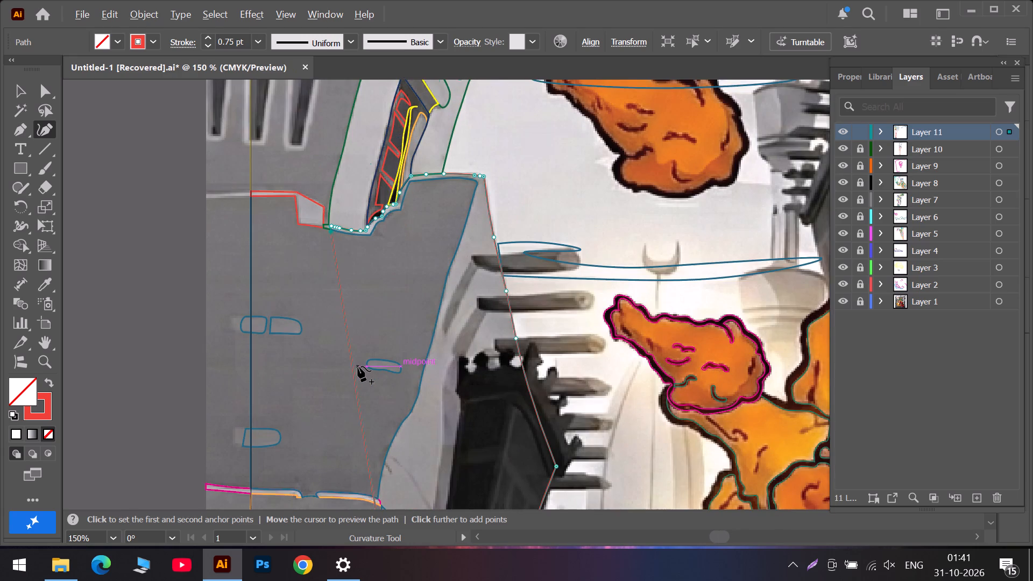
pyautogui.keyDown('alt'); pyautogui.scroll(1, 358, 366); pyautogui.keyUp('alt')
pyautogui.moveTo(353, 381); pyautogui.dragTo(516, 119)
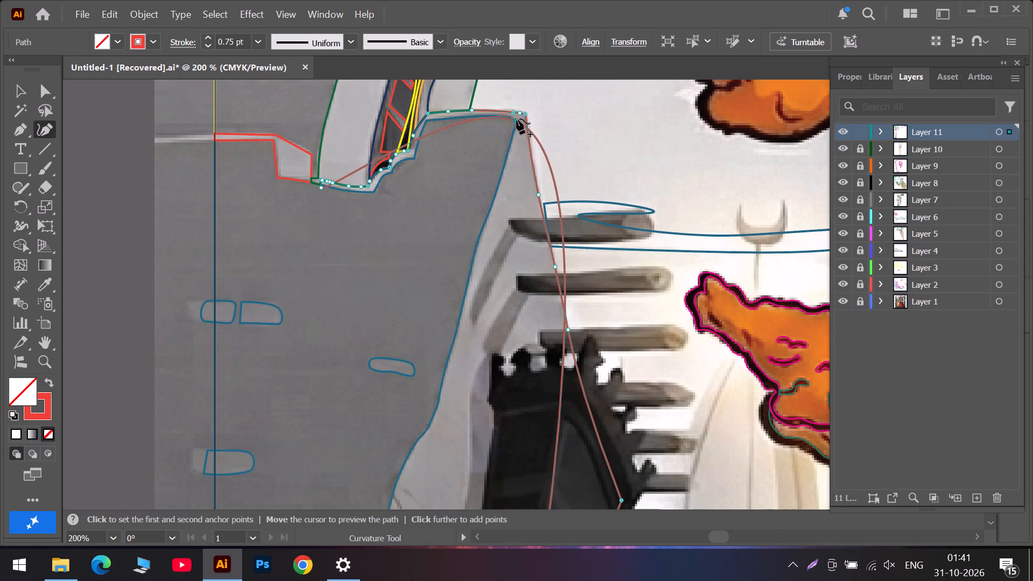
pyautogui.moveTo(516, 119); pyautogui.dragTo(519, 117)
pyautogui.doubleClick(519, 117)
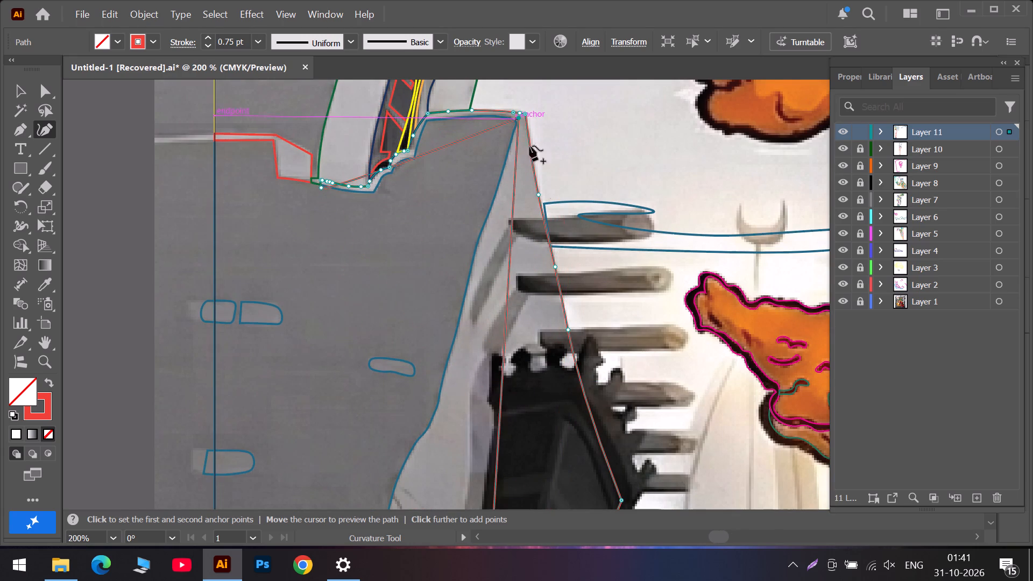
# Draw an open four-point curve along the crack on the light grey wall face beside the dark tower.
pyautogui.scroll(-13, 470, 355)
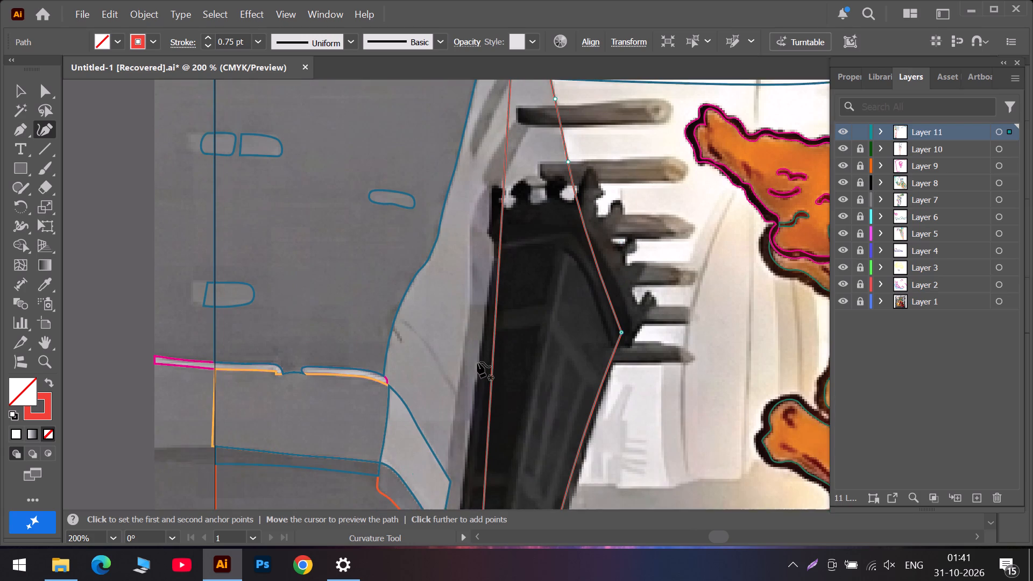
pyautogui.scroll(-12, 477, 361)
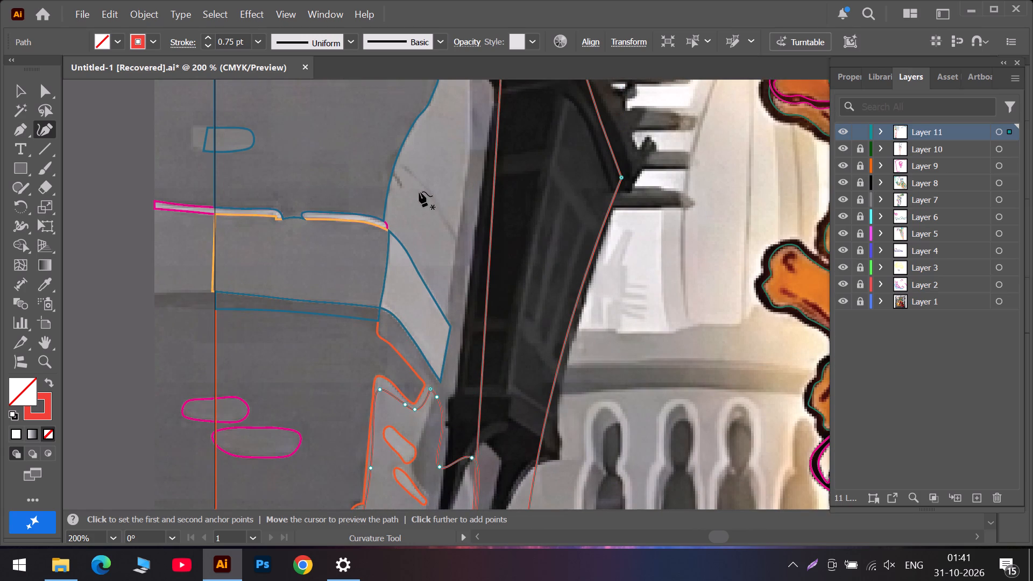
pyautogui.click(408, 169)
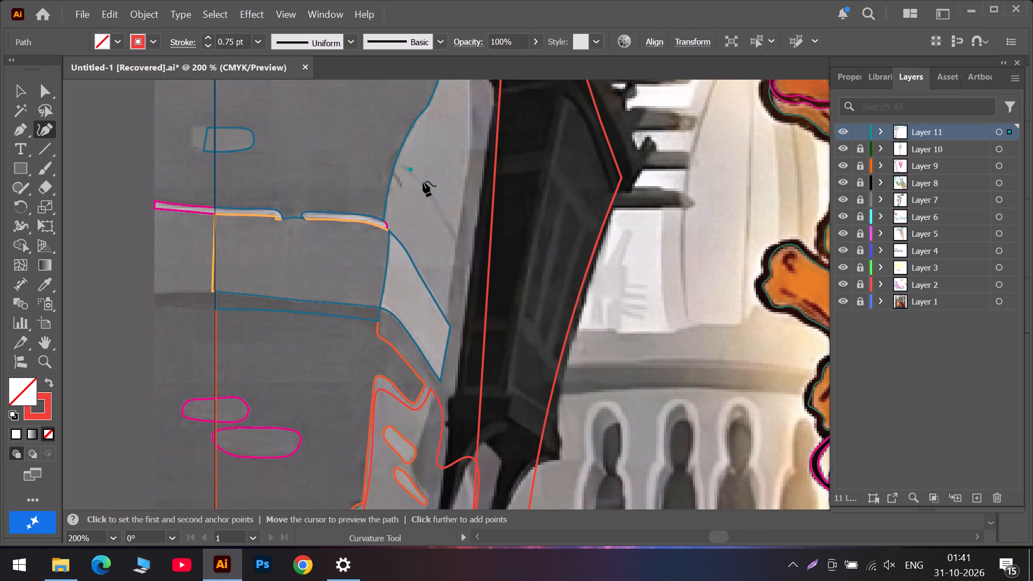
pyautogui.click(423, 181)
pyautogui.click(435, 203)
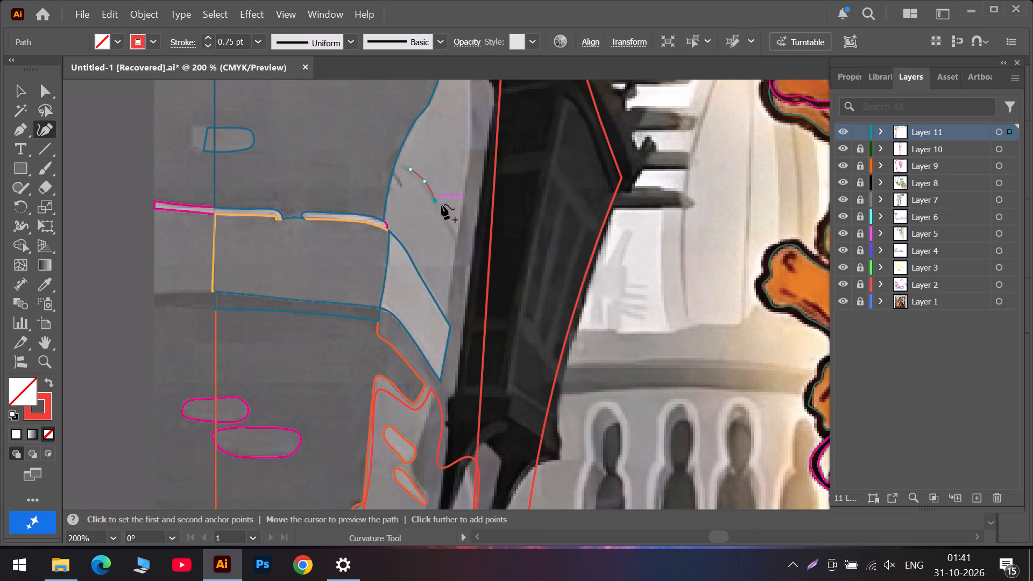
pyautogui.click(457, 232)
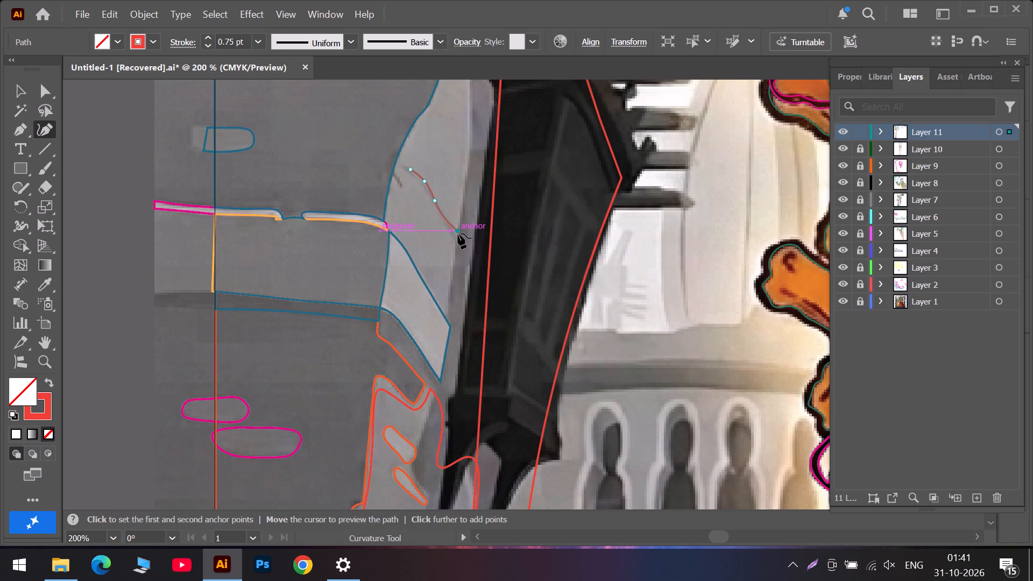
pyautogui.press('Escape')
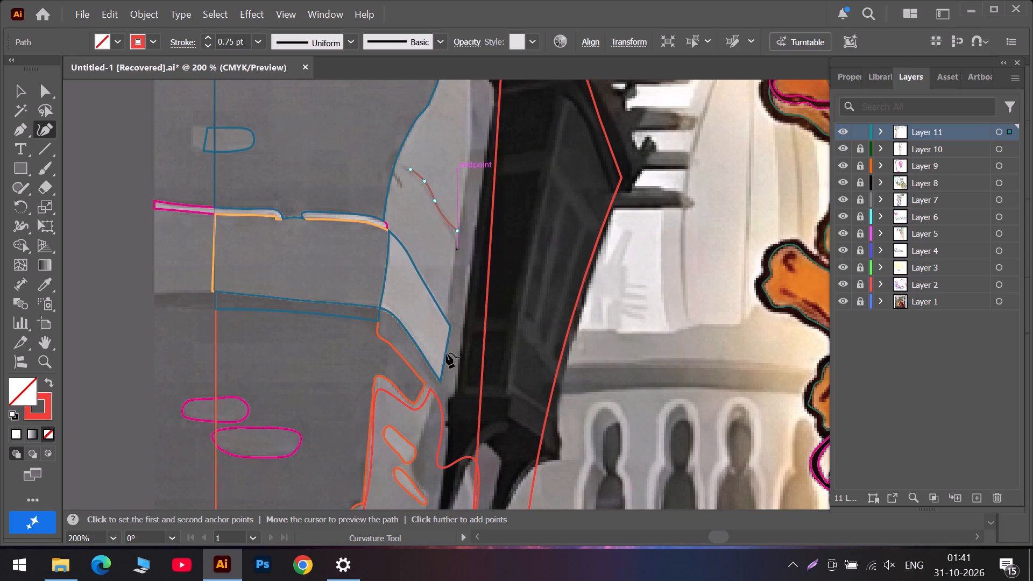
# Save the document.
pyautogui.keyDown('alt'); pyautogui.scroll(-3, 445, 353); pyautogui.keyUp('alt')
pyautogui.scroll(-4, 442, 364)
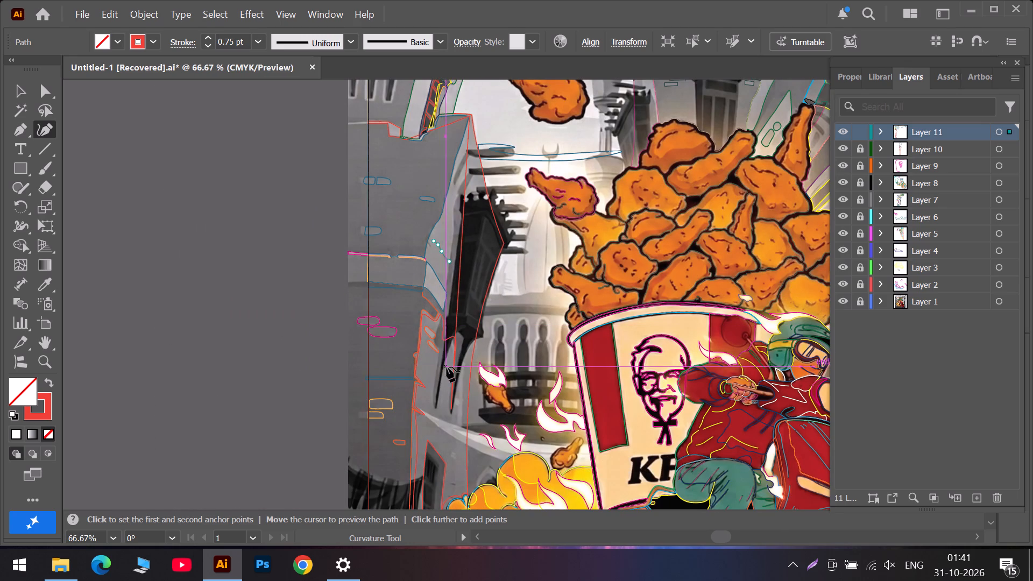
pyautogui.scroll(-9, 448, 367)
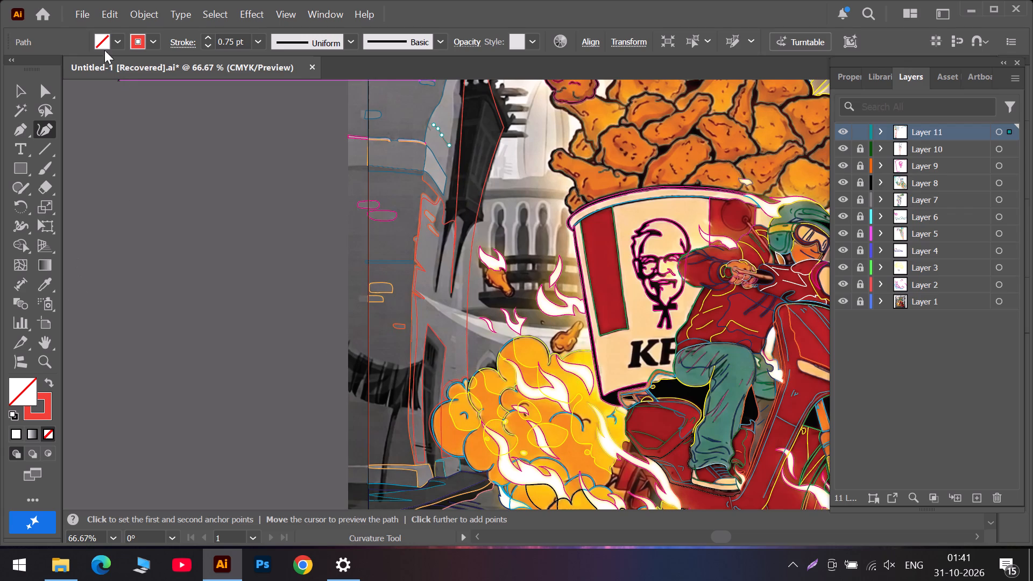
pyautogui.click(83, 17)
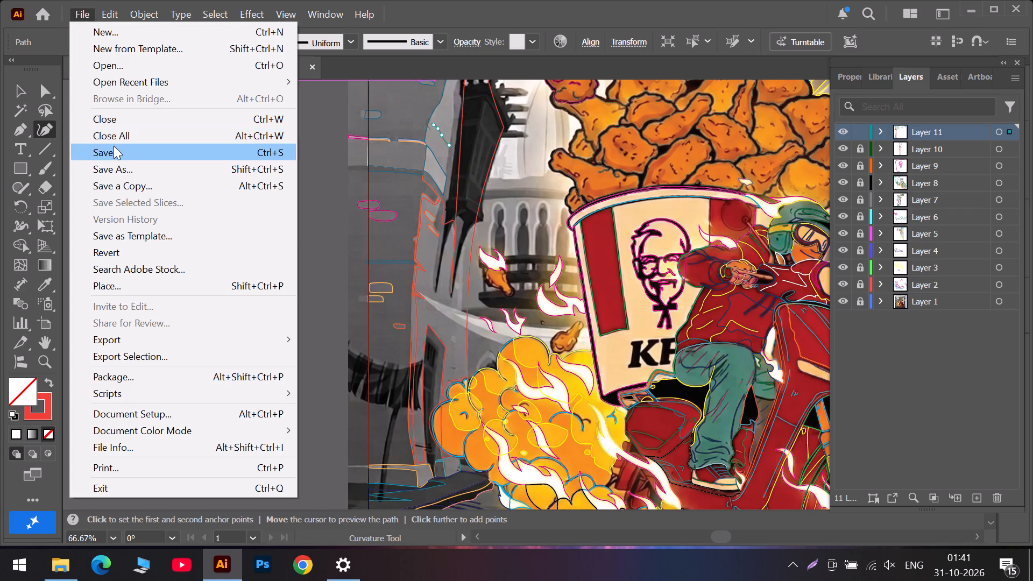
pyautogui.click(114, 146)
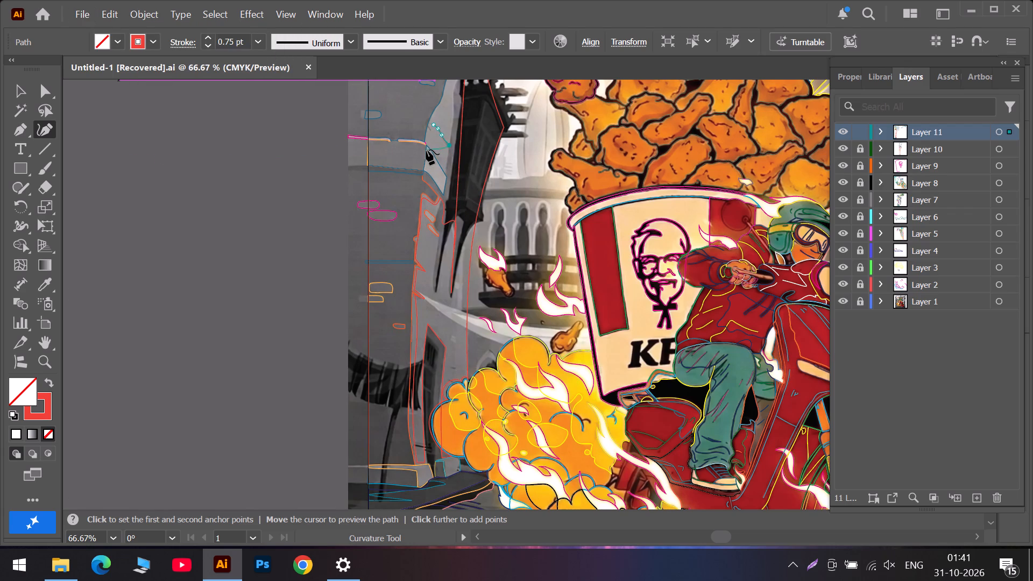
pyautogui.press('Escape')
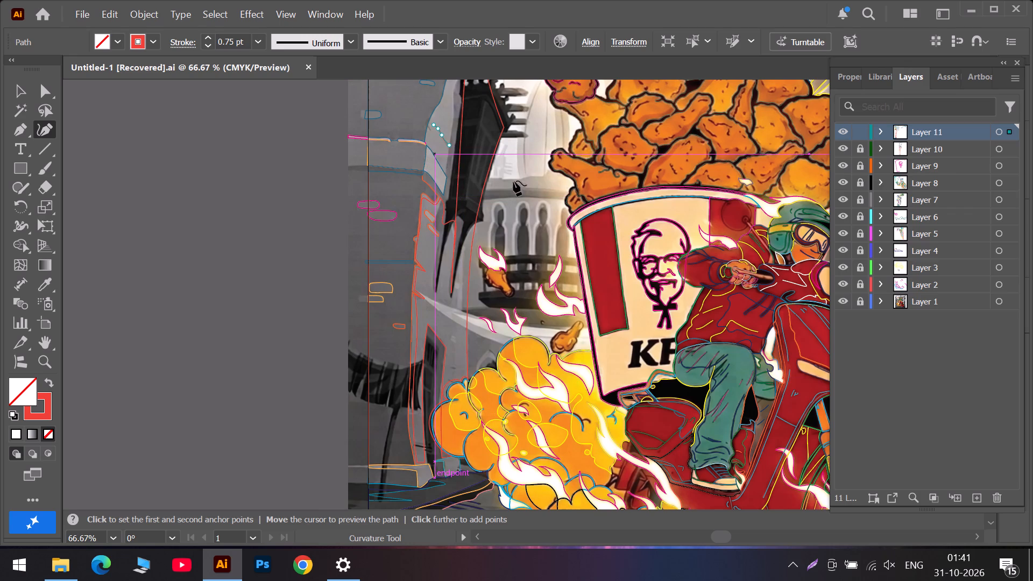
# Examine the traced wall, tower, explosion and ground outlines from the upper buildings down to the street for areas still needing tracing.
pyautogui.scroll(-5, 434, 359)
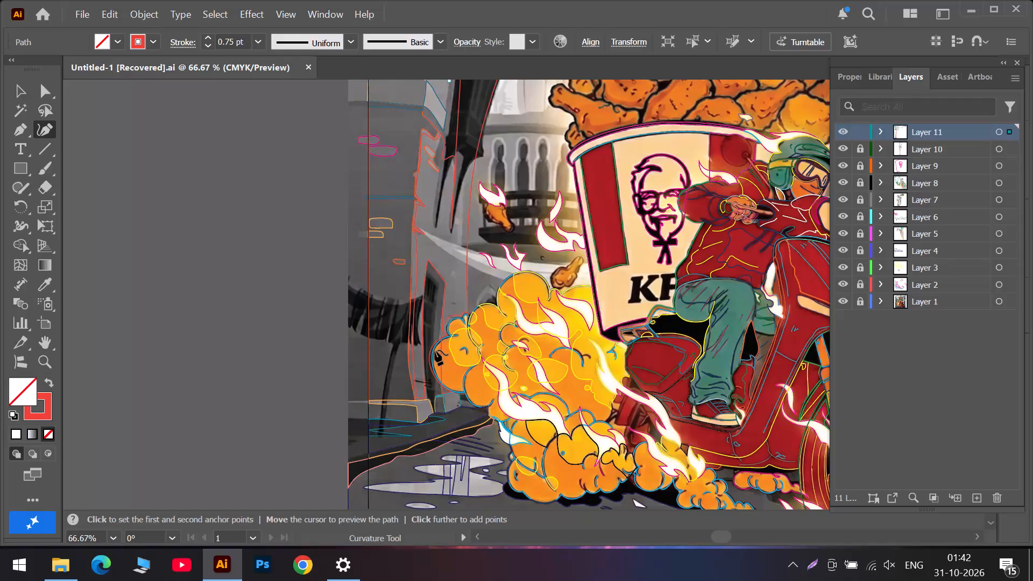
pyautogui.scroll(7, 413, 296)
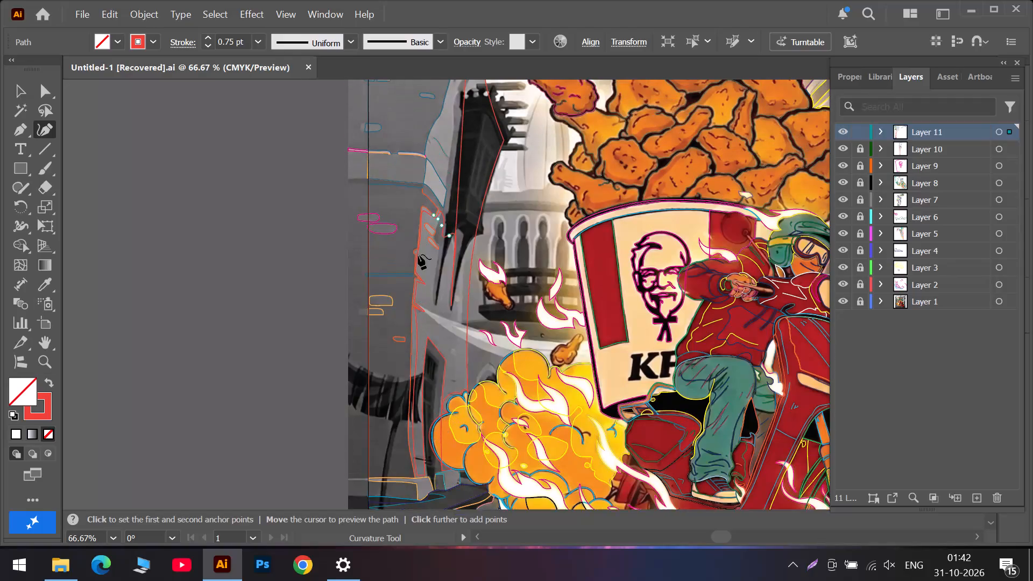
pyautogui.scroll(17, 413, 217)
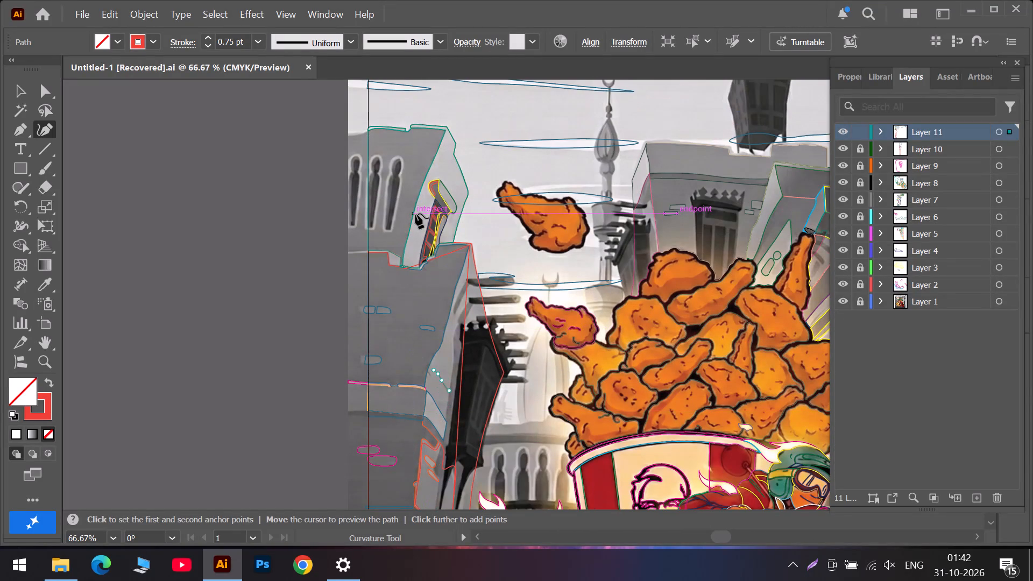
pyautogui.scroll(-5, 415, 214)
pyautogui.scroll(-6, 667, 384)
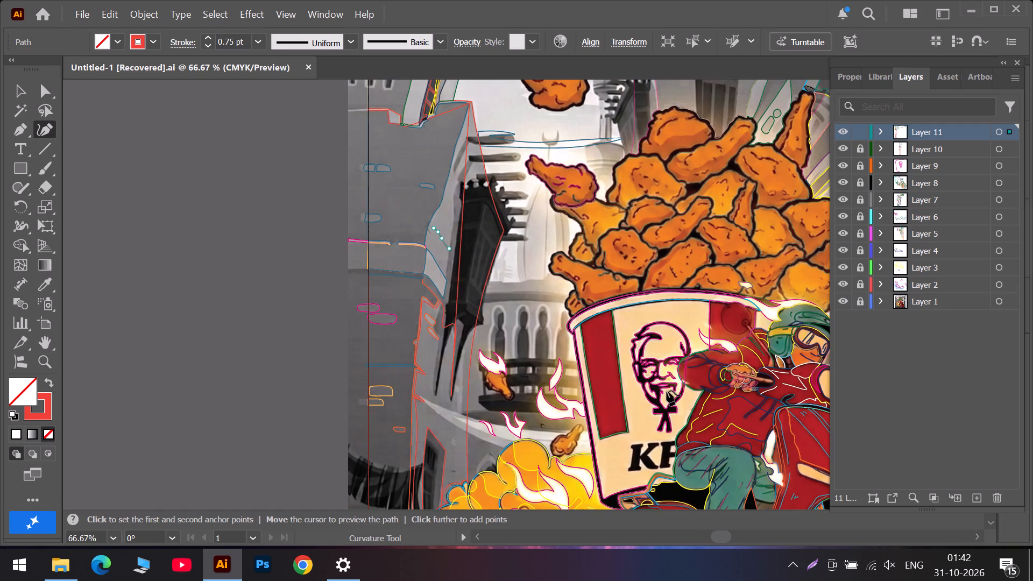
pyautogui.scroll(-11, 666, 391)
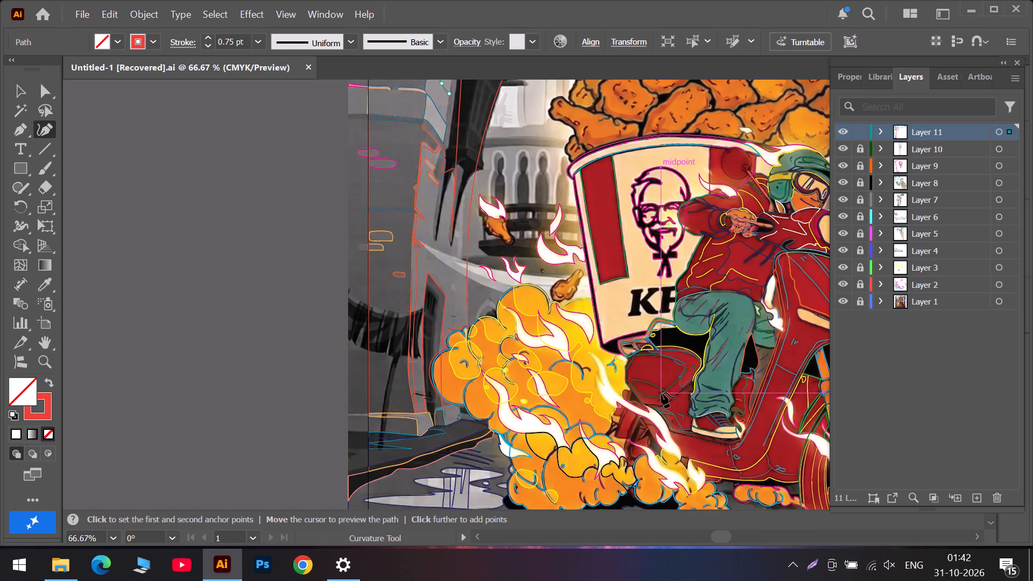
pyautogui.scroll(-3, 661, 393)
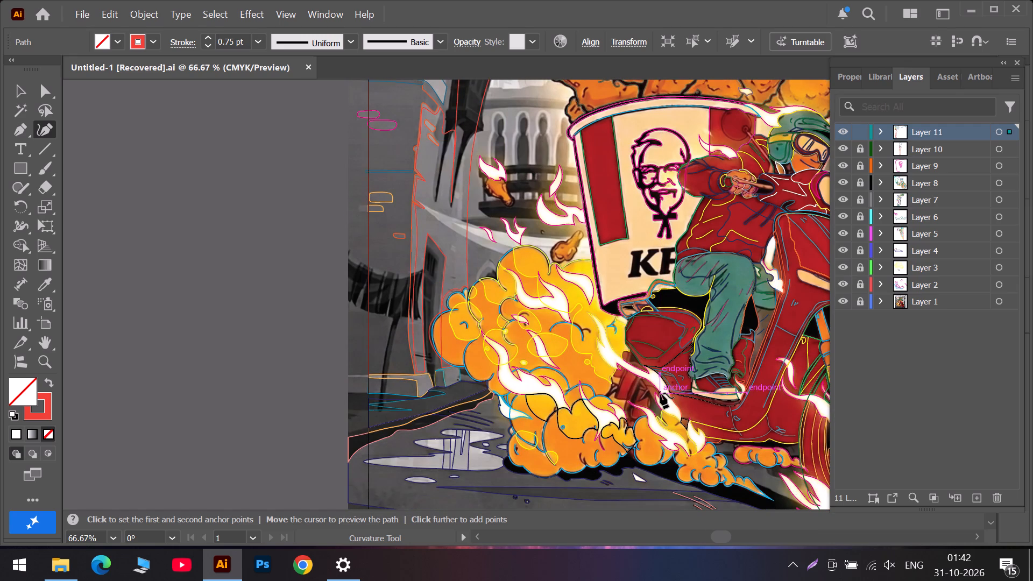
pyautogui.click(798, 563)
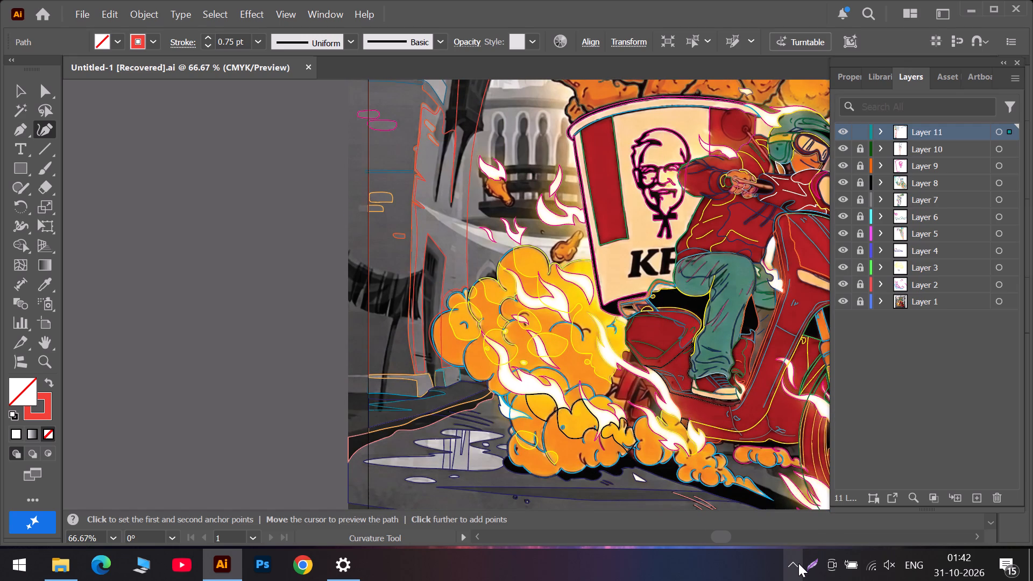